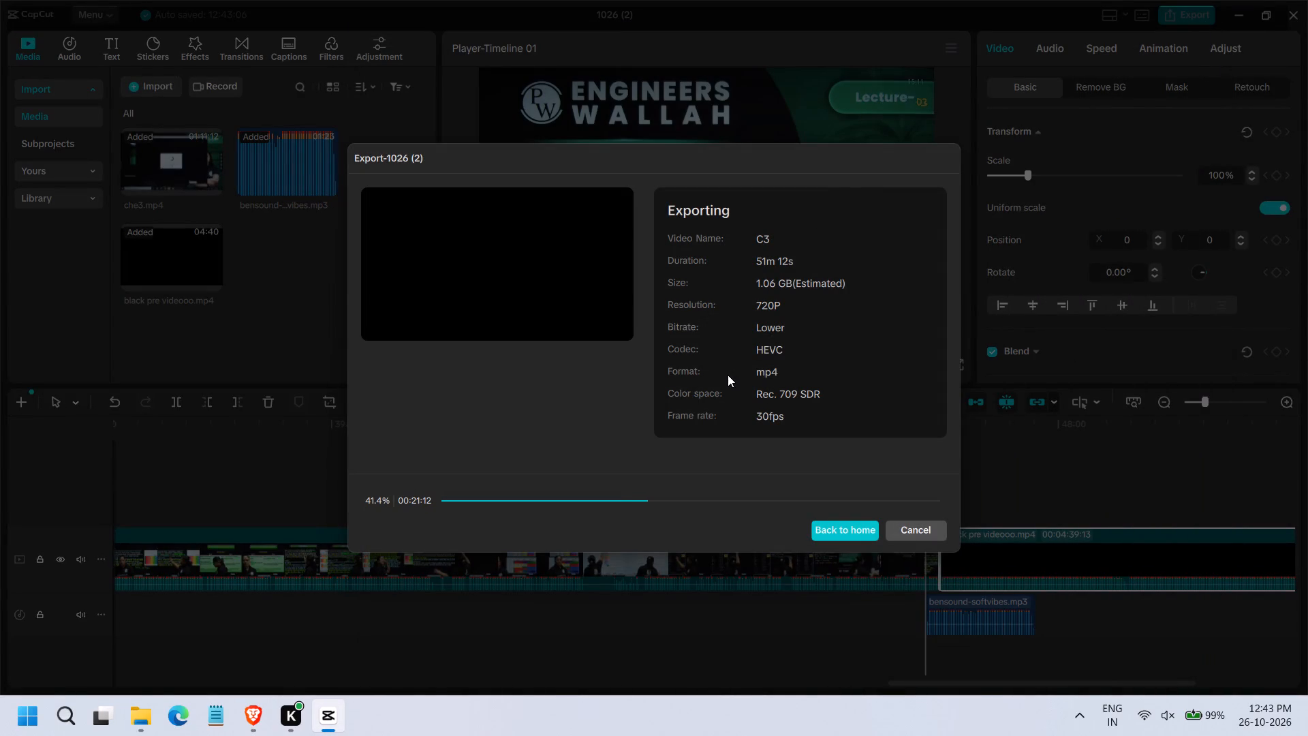
Switch to File Explorer, open the yt private folder from Downloads in a second window, and minimize both Explorer windows.
{"action": "left_click", "coordinate": [136, 724]}
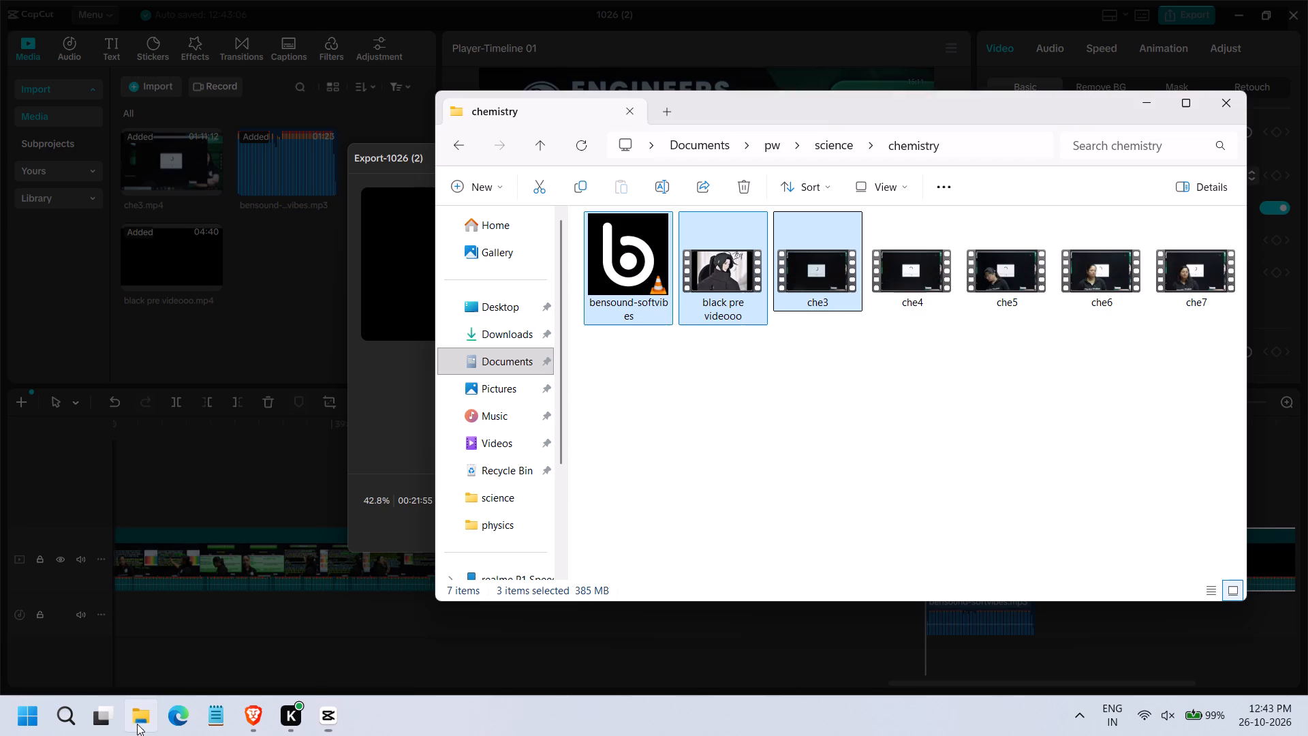
{"action": "left_click", "coordinate": [787, 447]}
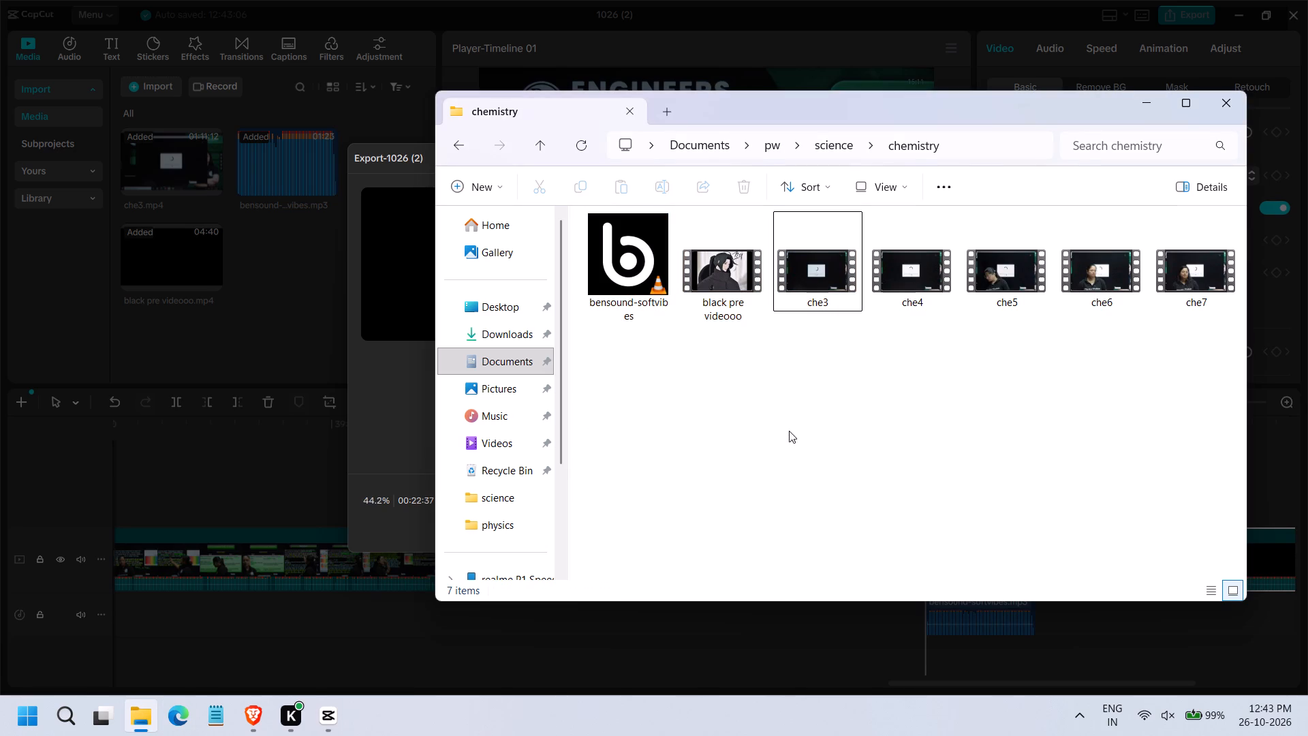
{"action": "middle_click", "coordinate": [145, 723]}
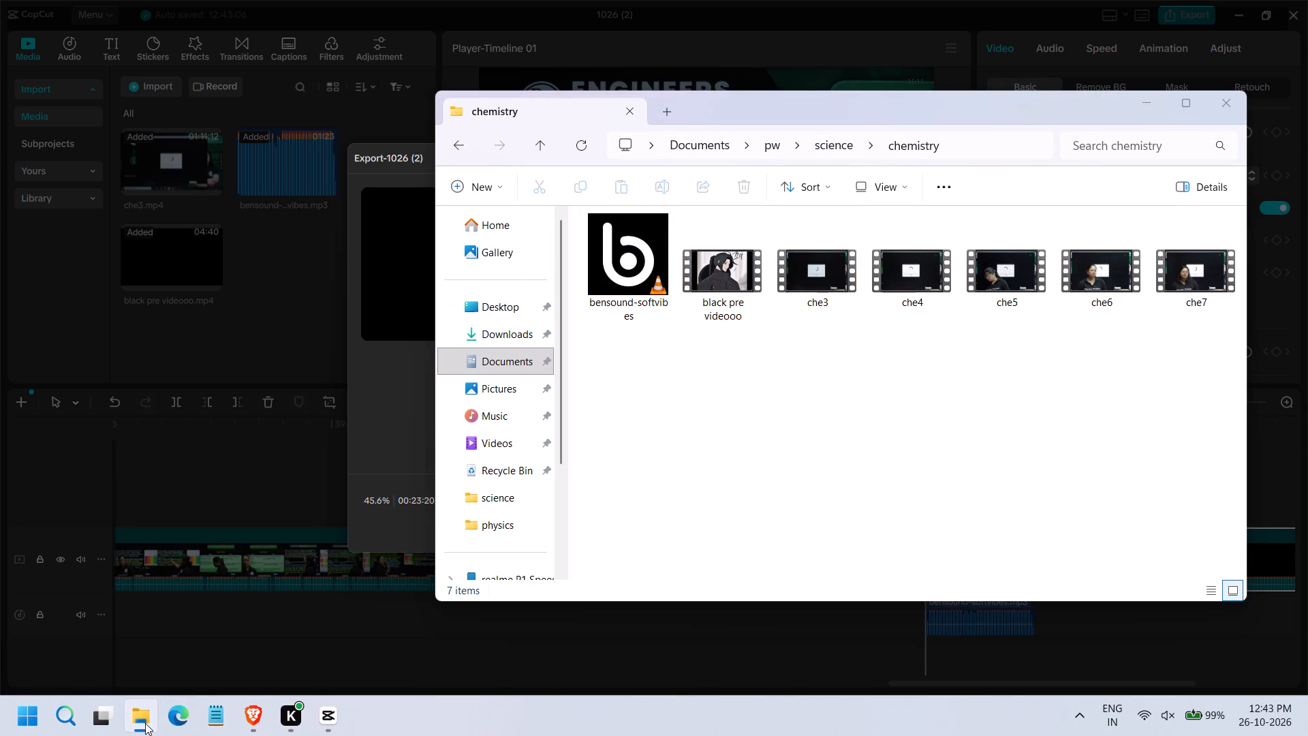
{"action": "left_click_drag", "start_coordinate": [764, 124], "coordinate": [401, 89]}
{"action": "left_click", "coordinate": [141, 319]}
{"action": "double_click", "coordinate": [305, 286]}
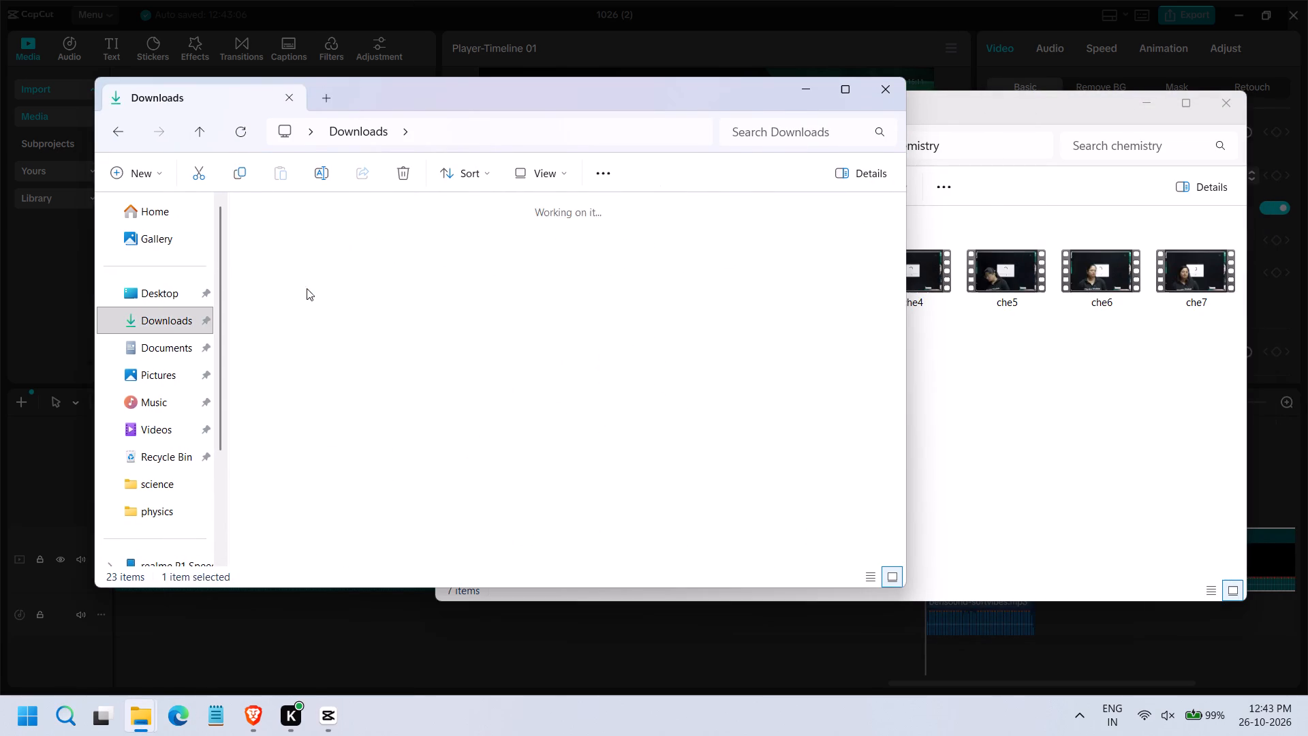
{"action": "left_click", "coordinate": [806, 92]}
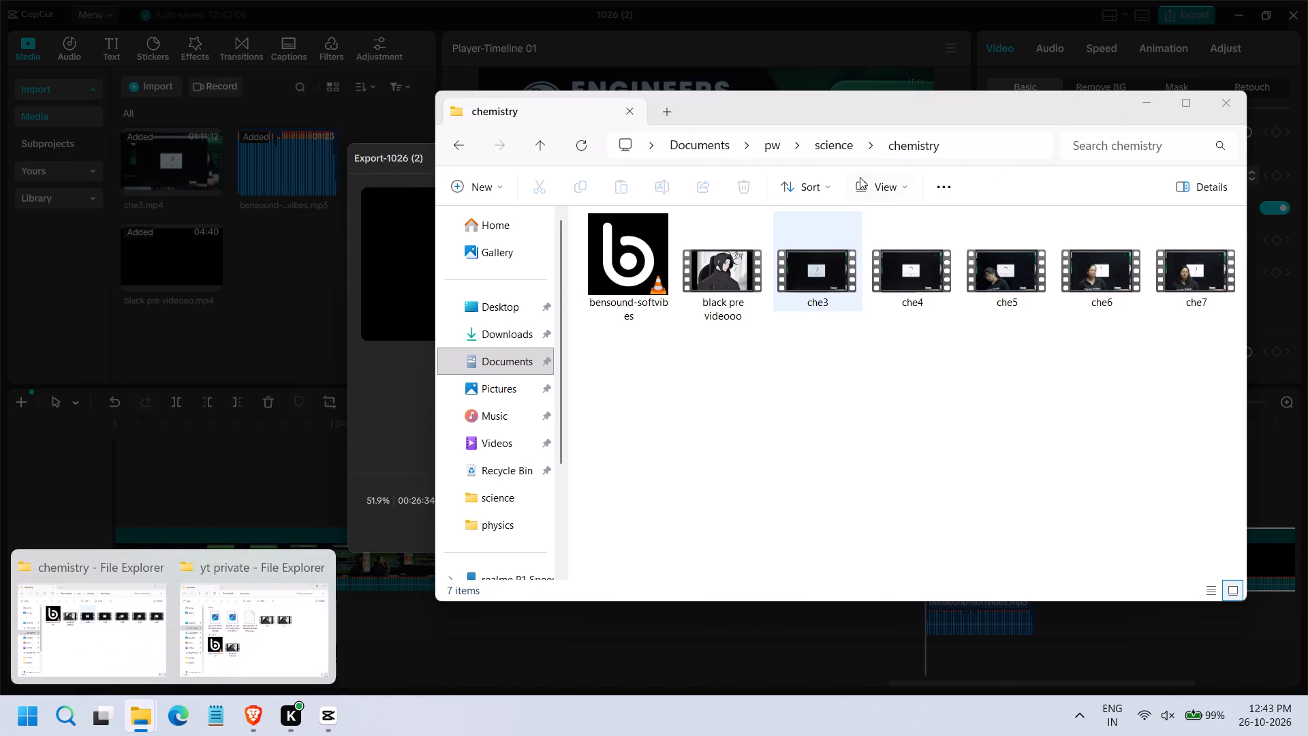
{"action": "left_click", "coordinate": [1144, 102]}
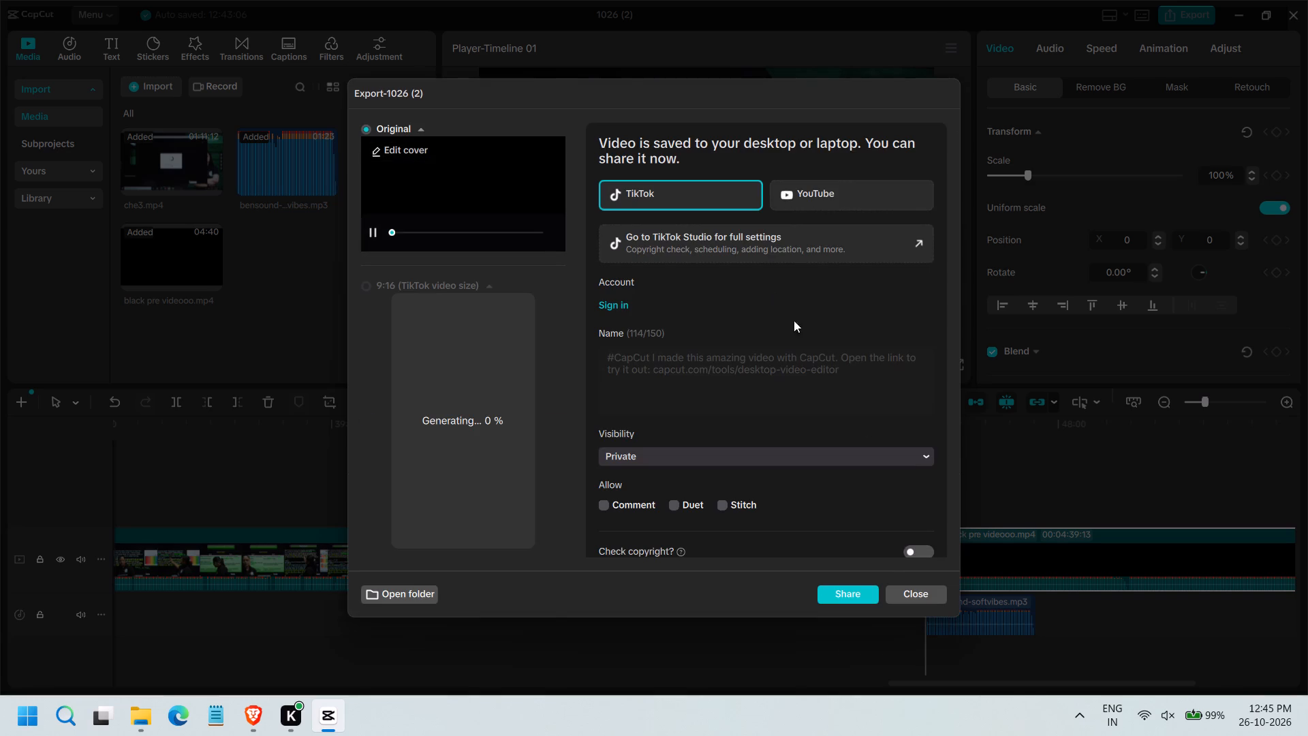
Close the export dialog of project 1026 (2) without sharing the video.
{"action": "left_click", "coordinate": [916, 587]}
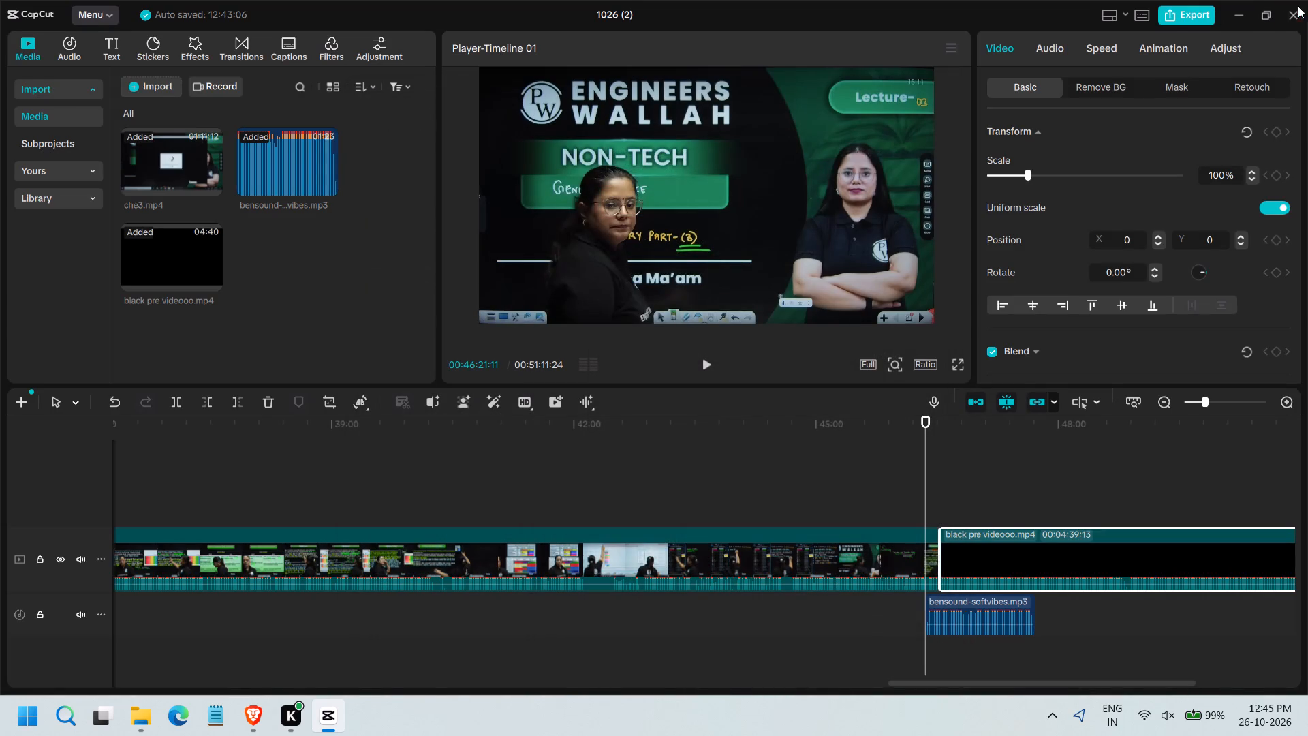
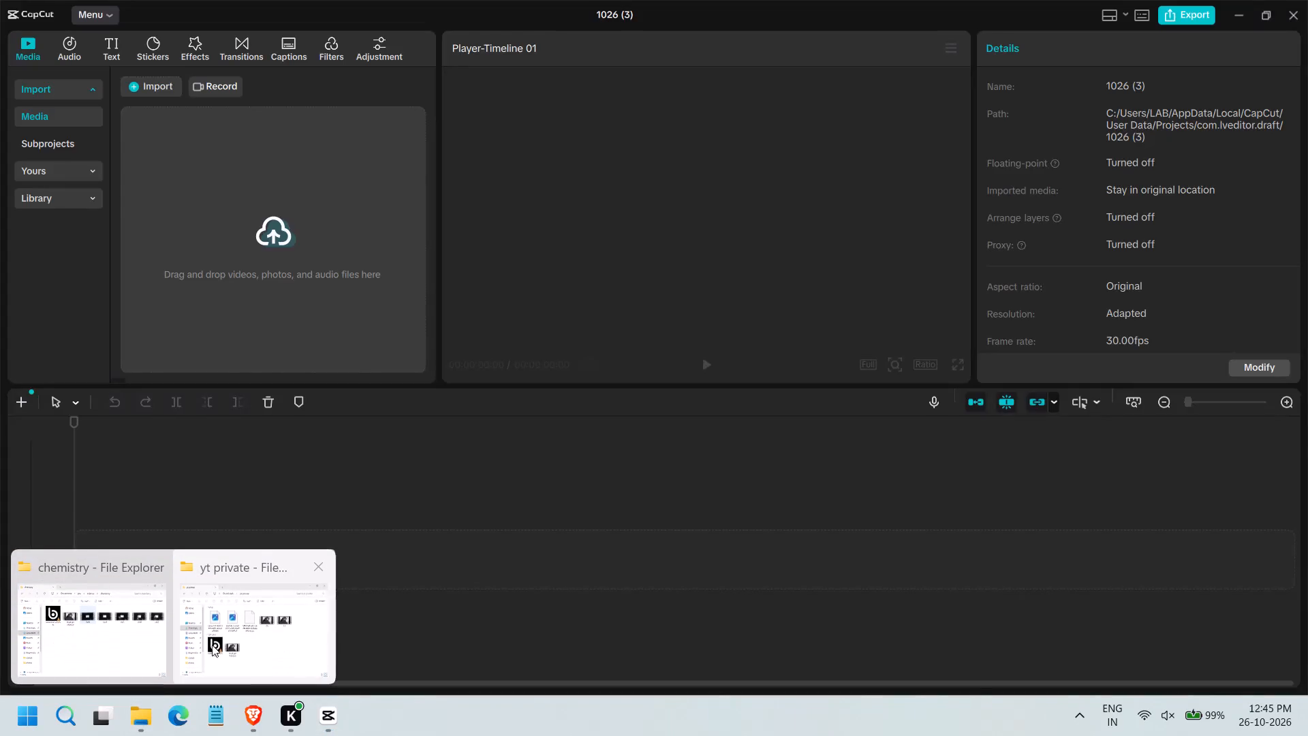
Import che4 from the chemistry folder, plus bensound-softvibes and black pre videooo from the yt private folder, into project 1026 (3).
{"action": "left_click", "coordinate": [142, 637]}
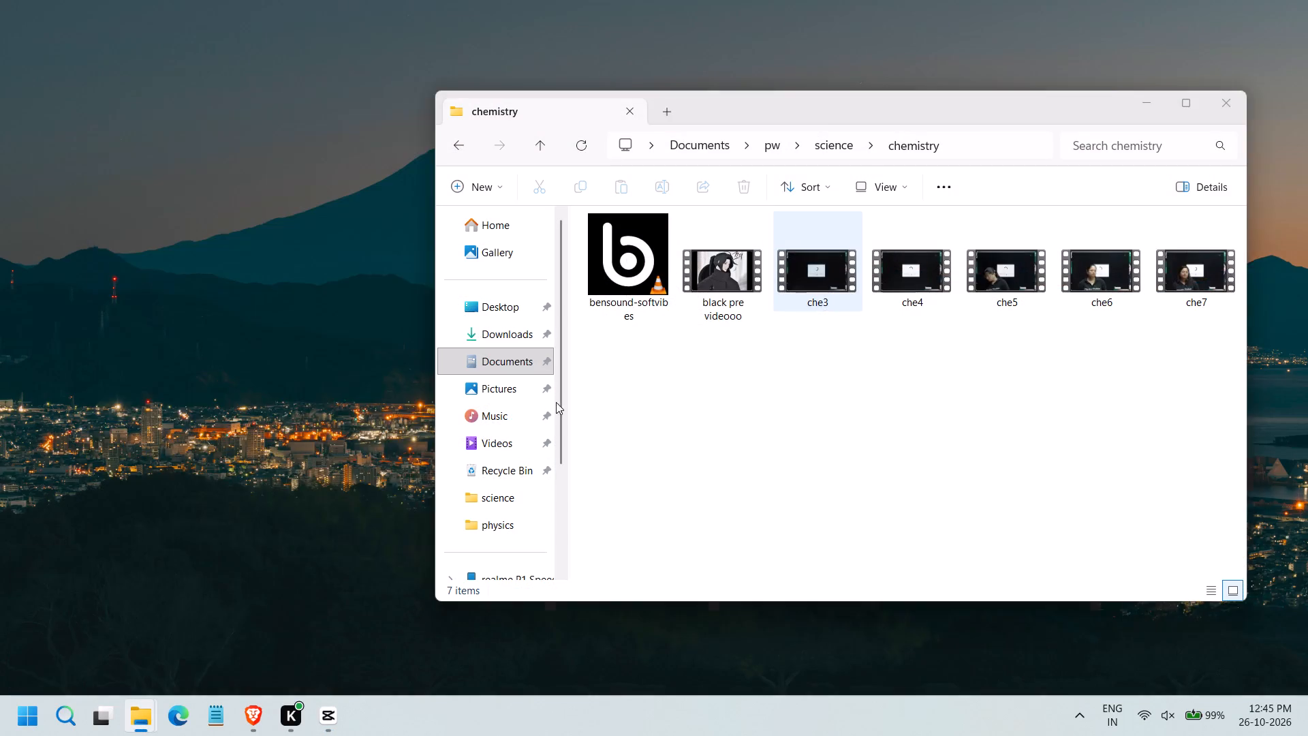
{"action": "left_click_drag", "start_coordinate": [905, 281], "coordinate": [334, 261]}
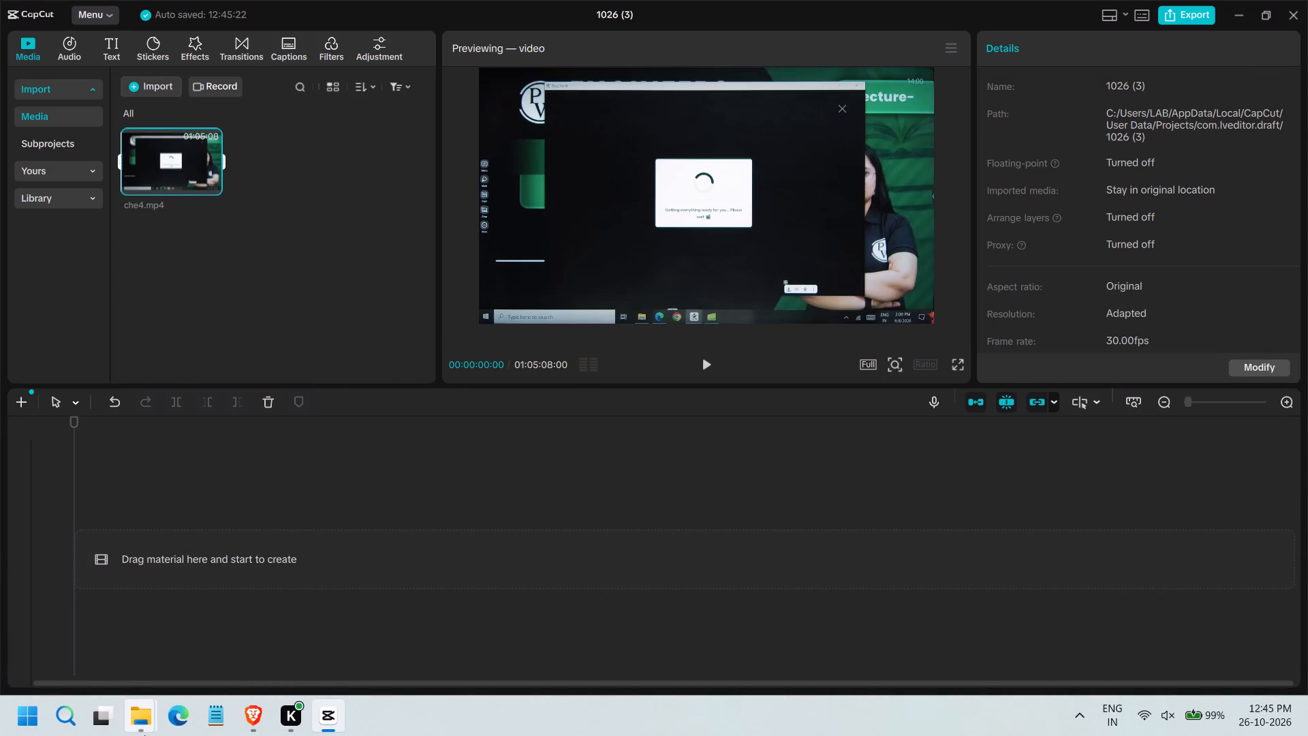
{"action": "left_click", "coordinate": [234, 637]}
{"action": "left_click_drag", "start_coordinate": [485, 431], "coordinate": [414, 429]}
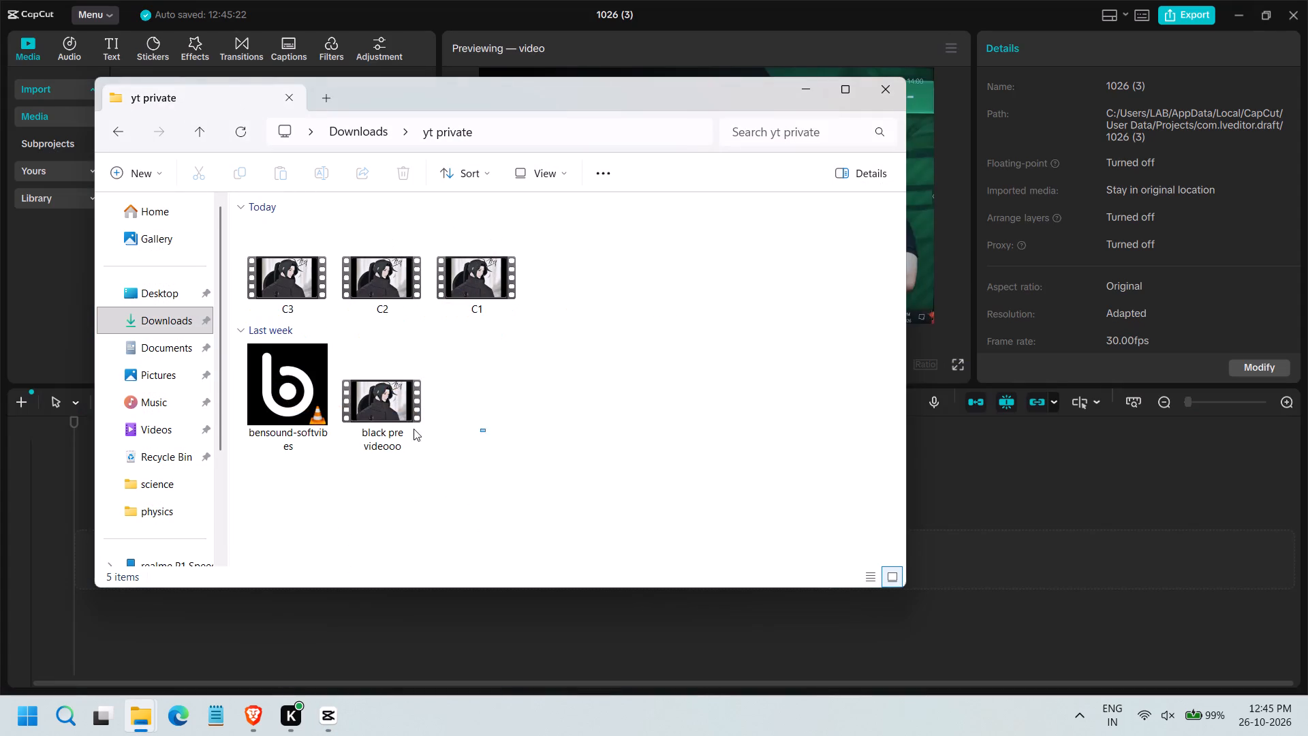
{"action": "left_click_drag", "start_coordinate": [414, 429], "coordinate": [288, 412]}
{"action": "left_click_drag", "start_coordinate": [497, 97], "coordinate": [889, 85]}
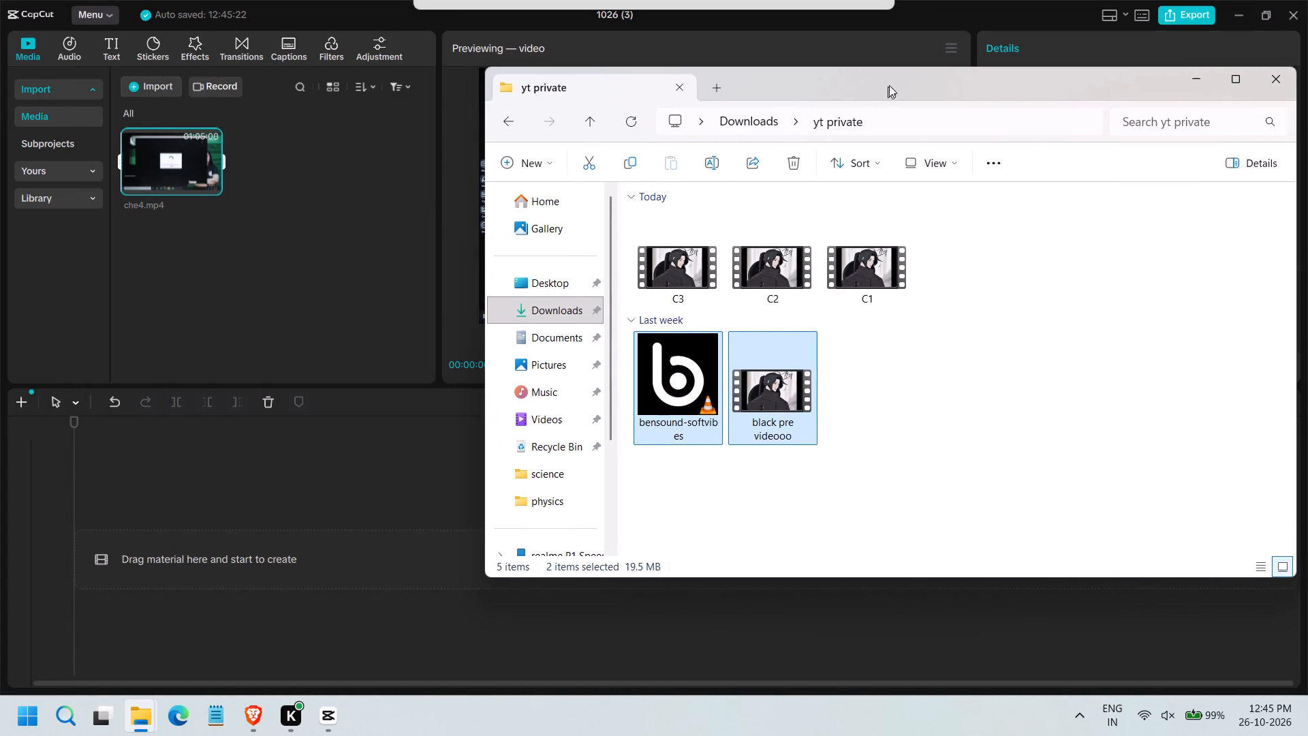
{"action": "left_click_drag", "start_coordinate": [889, 85], "coordinate": [899, 83]}
{"action": "left_click_drag", "start_coordinate": [701, 395], "coordinate": [270, 253]}
{"action": "left_click", "coordinate": [319, 283]}
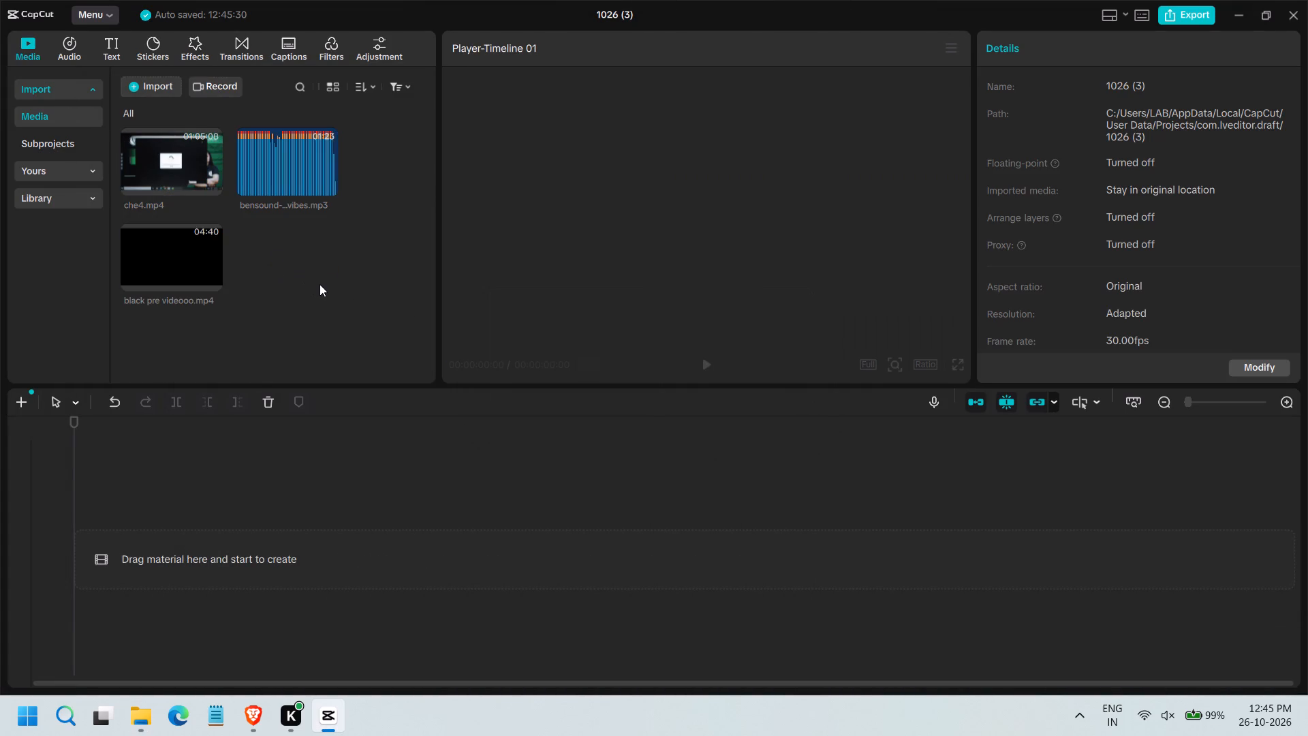
Place black pre videooo at the start of the timeline and che4 directly after it on the same track.
{"action": "left_click_drag", "start_coordinate": [167, 263], "coordinate": [179, 552]}
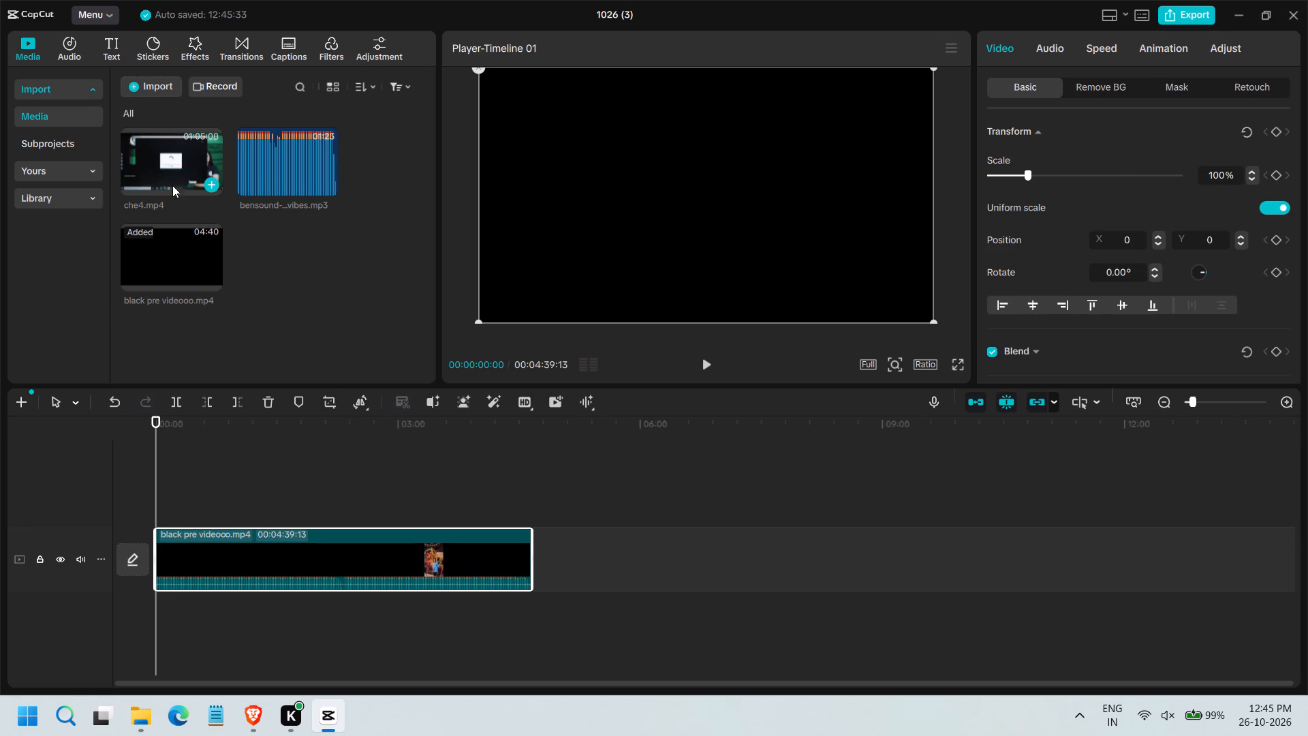
{"action": "left_click_drag", "start_coordinate": [170, 172], "coordinate": [556, 562]}
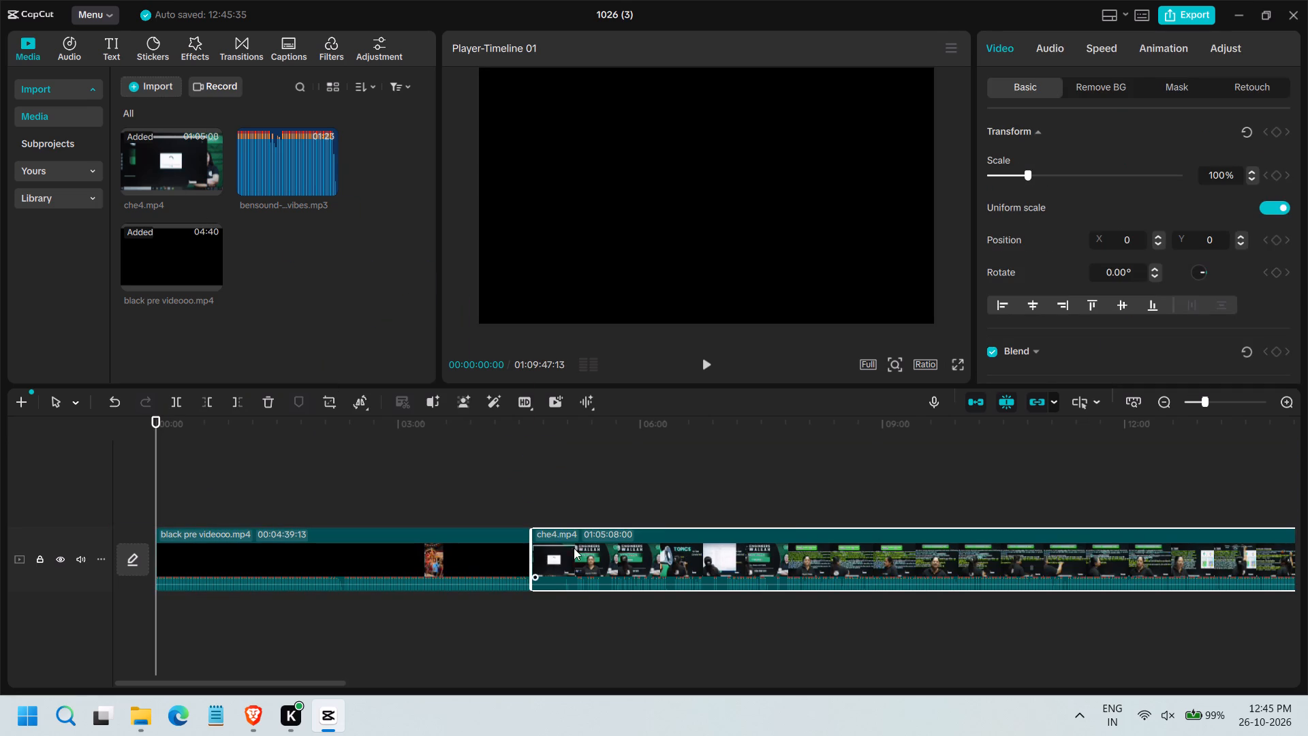
Set the che4 clip's playback speed to 1.78x and dismiss the phone notification.
{"action": "left_click", "coordinate": [1058, 53]}
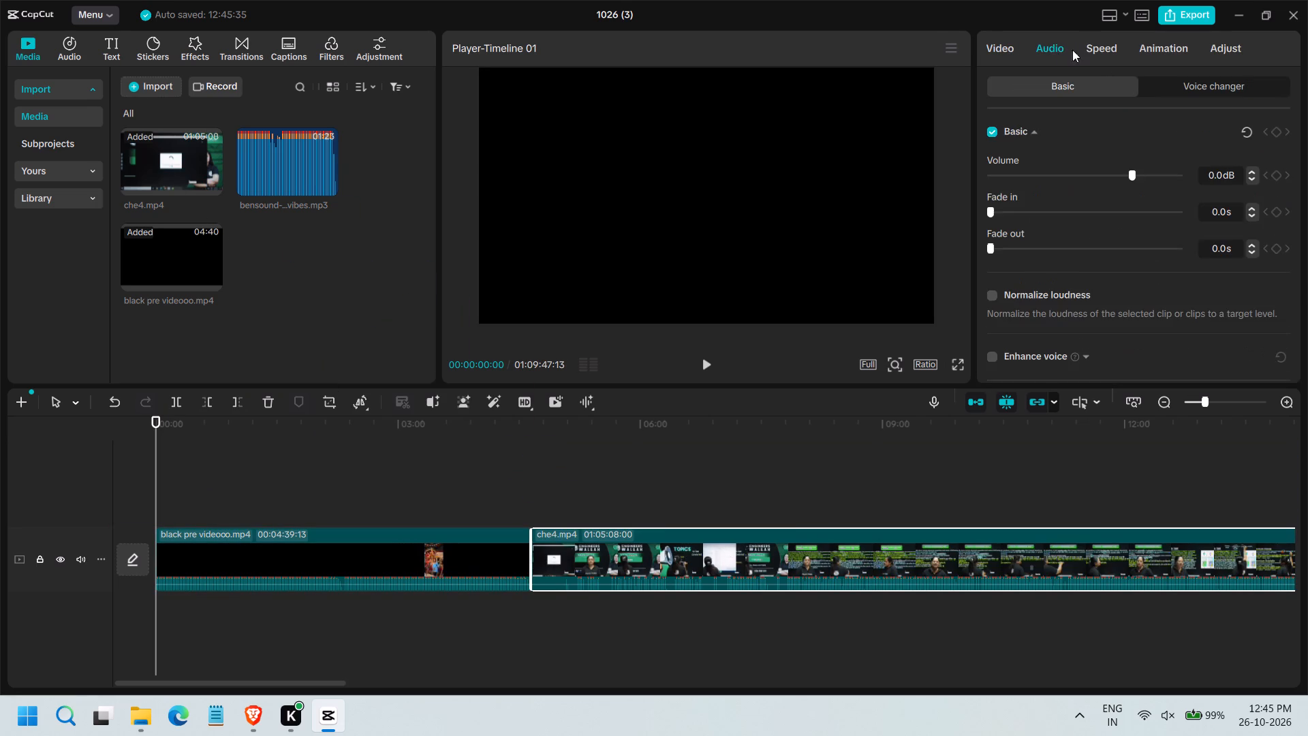
{"action": "left_click", "coordinate": [1088, 49]}
{"action": "left_click", "coordinate": [1068, 153]}
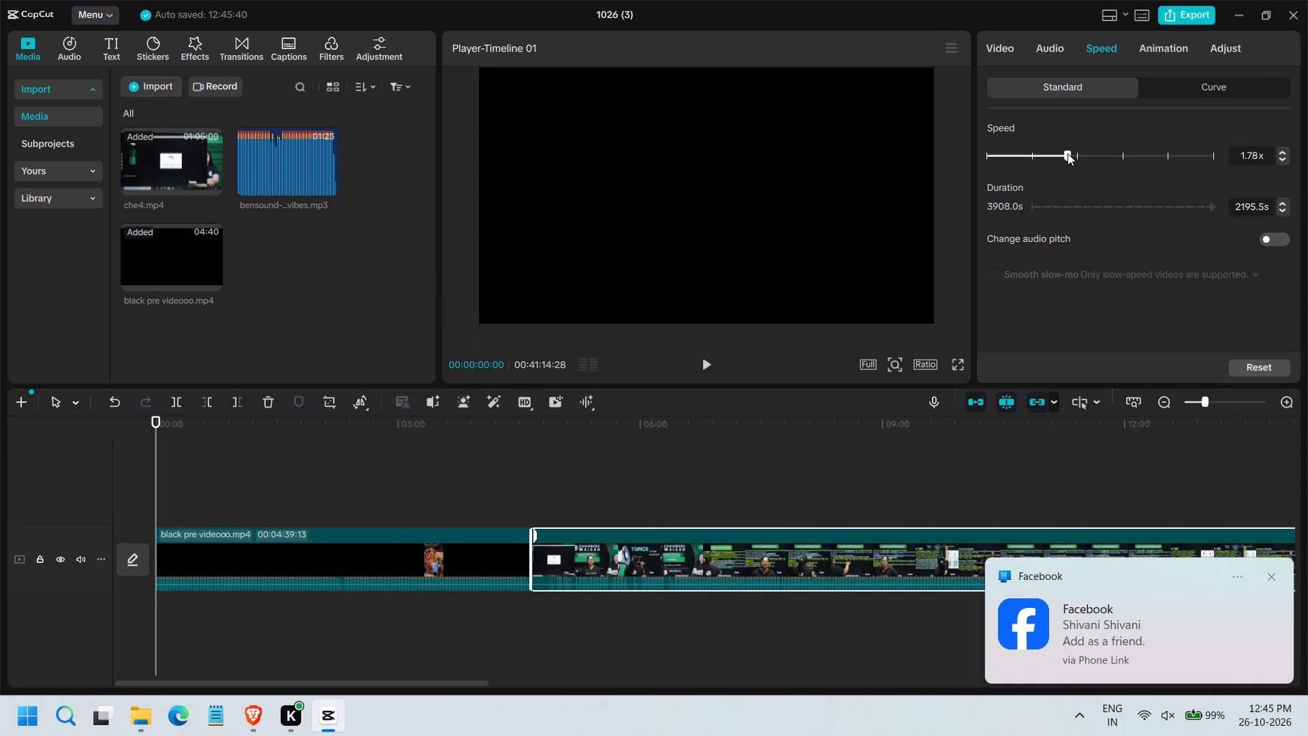
{"action": "left_click", "coordinate": [1273, 575]}
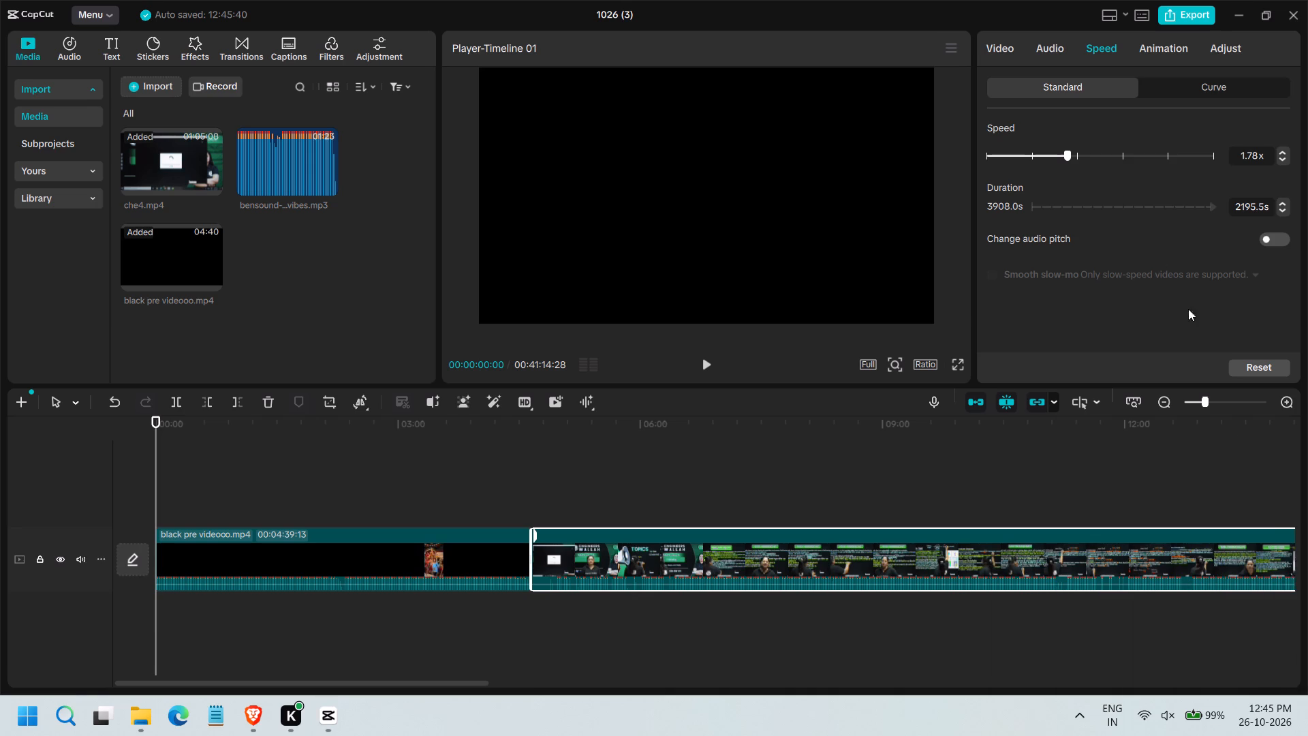
Add bensound-softvibes on an audio track starting at the lecture's Thank You slide, at about 00:40:29.
{"action": "left_click_drag", "start_coordinate": [156, 424], "coordinate": [452, 429]}
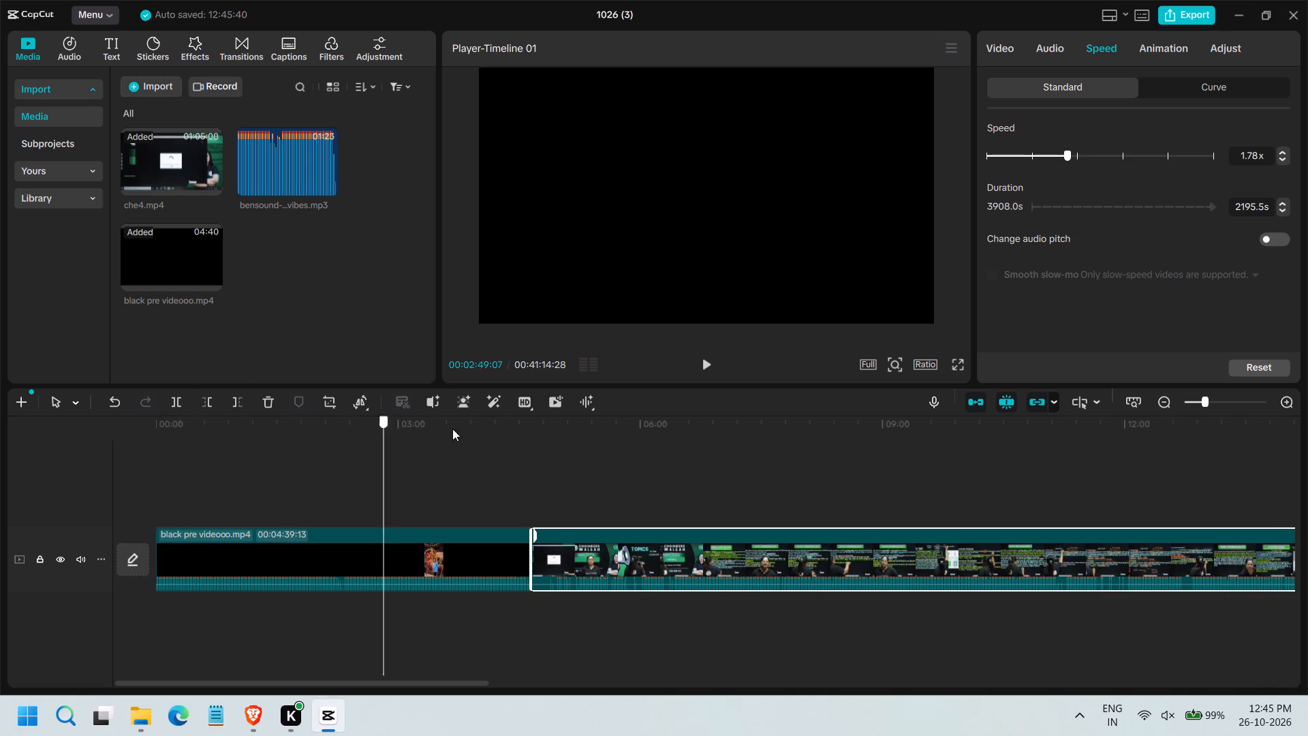
{"action": "left_click_drag", "start_coordinate": [452, 429], "coordinate": [1307, 514]}
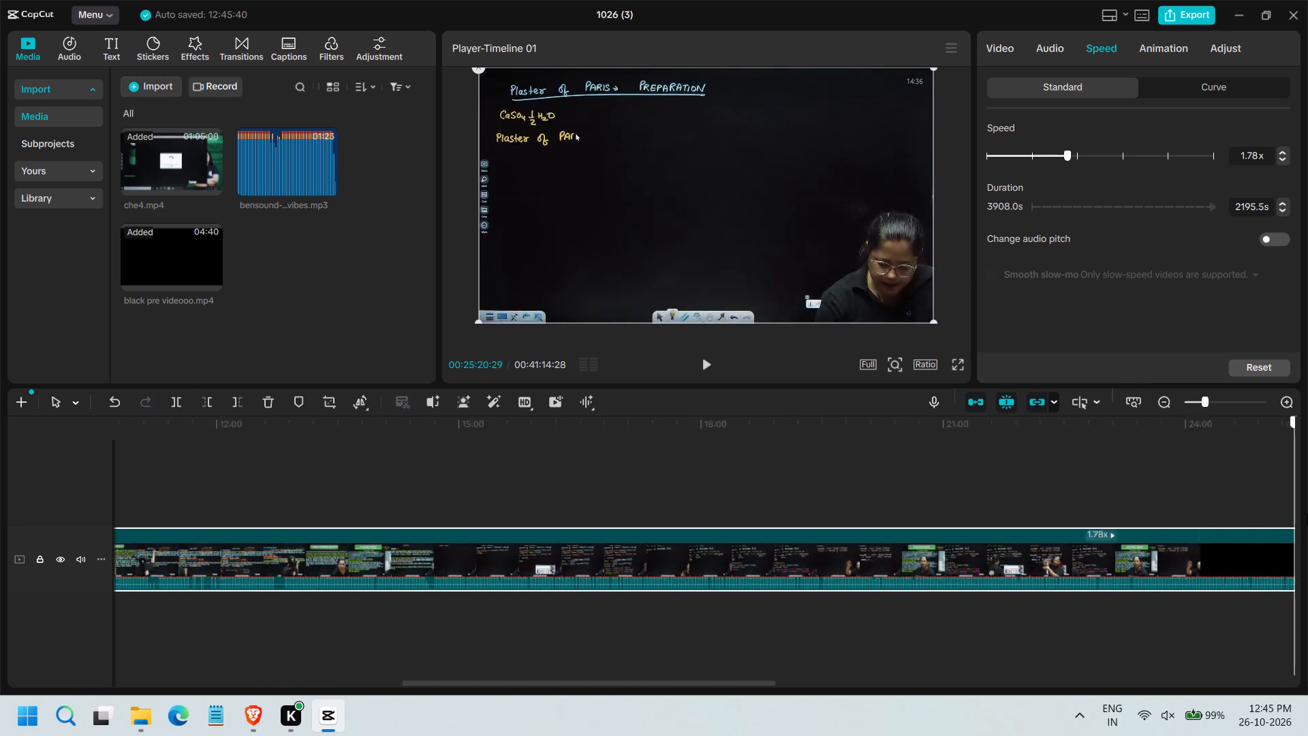
{"action": "left_click_drag", "start_coordinate": [1307, 514], "coordinate": [1128, 508]}
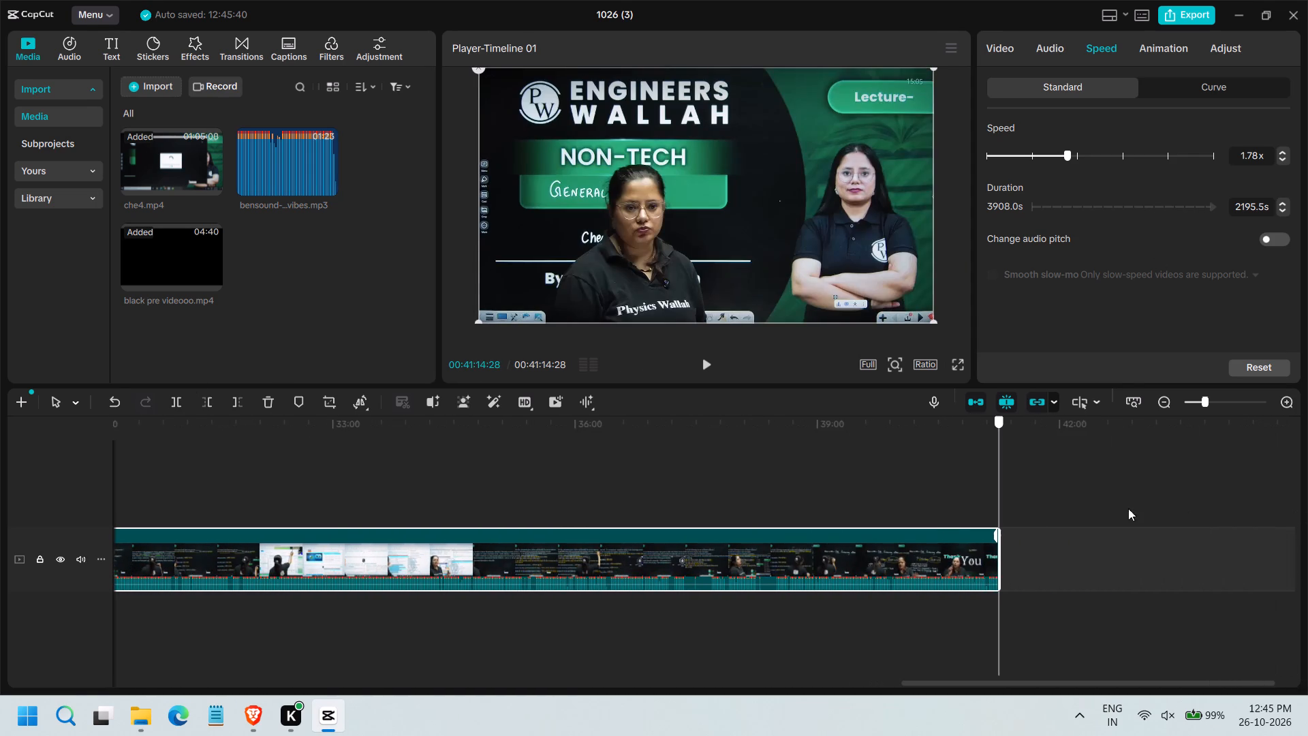
{"action": "left_click_drag", "start_coordinate": [1128, 508], "coordinate": [944, 531]}
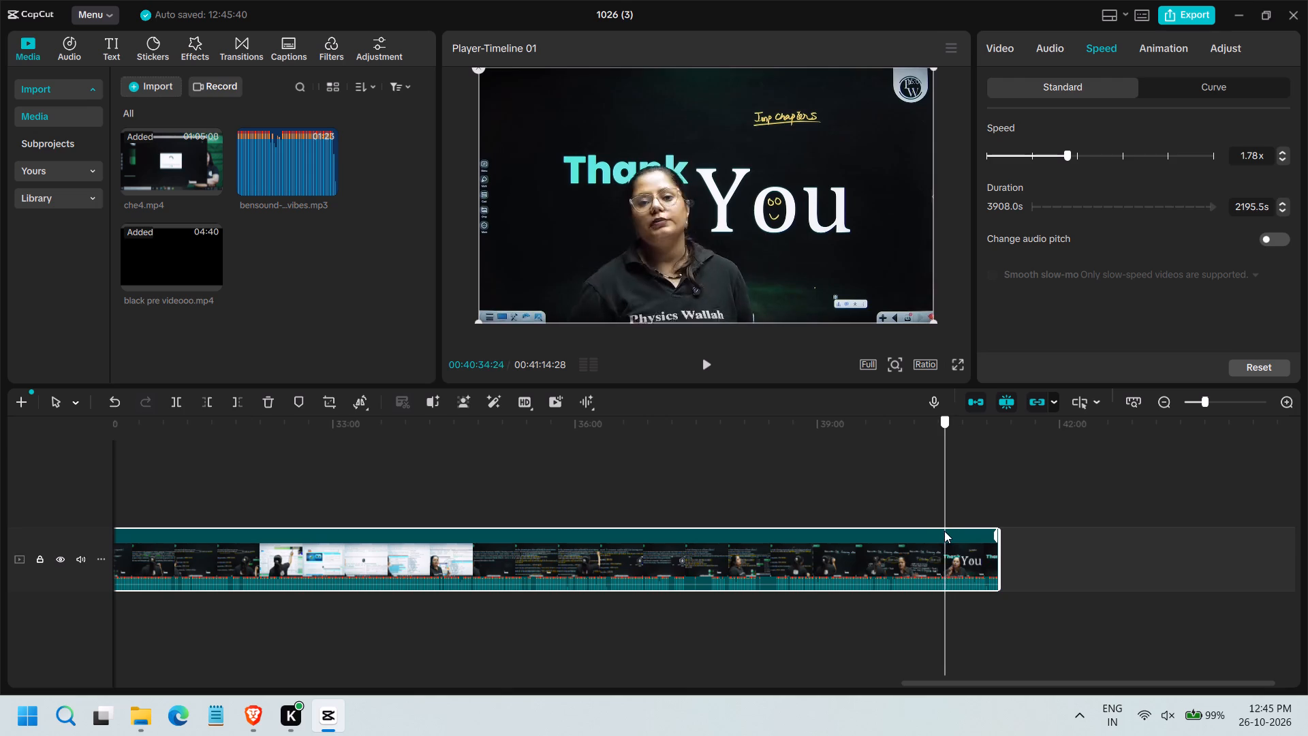
{"action": "left_click_drag", "start_coordinate": [944, 531], "coordinate": [941, 538]}
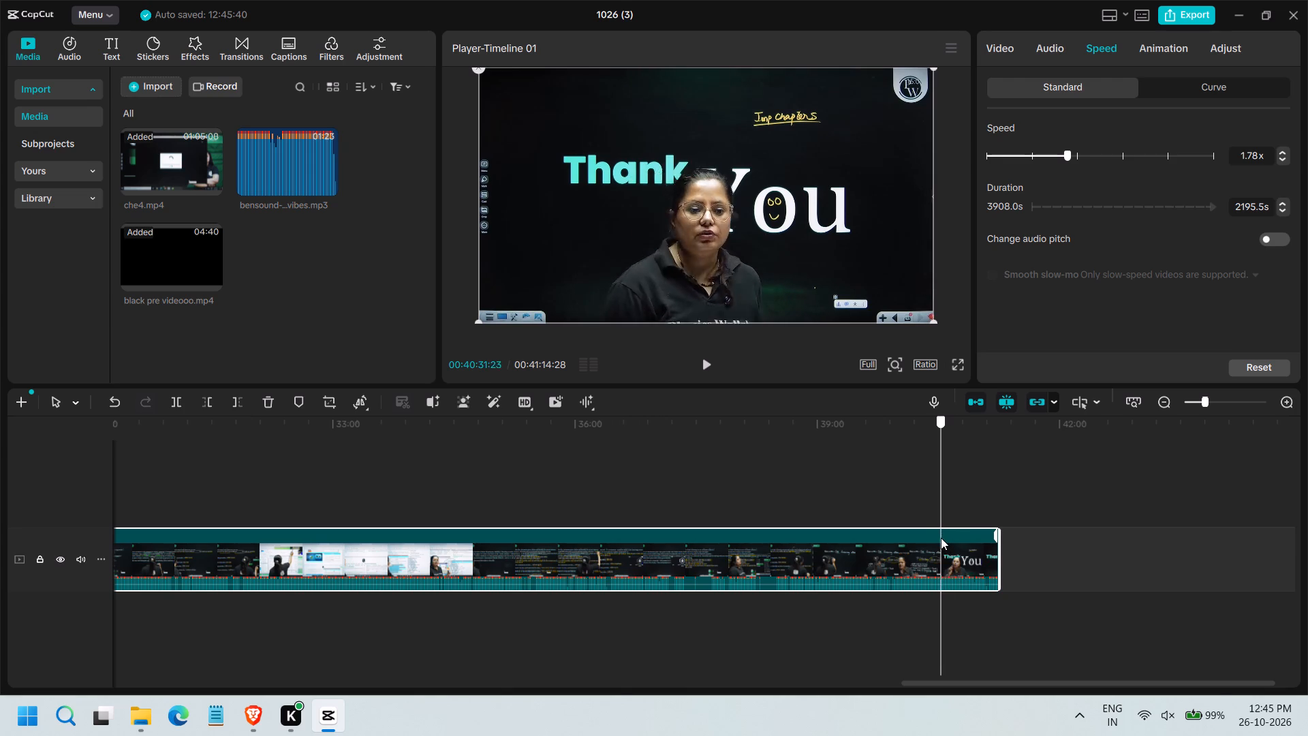
{"action": "left_click_drag", "start_coordinate": [941, 538], "coordinate": [938, 541]}
{"action": "left_click_drag", "start_coordinate": [280, 179], "coordinate": [965, 628]}
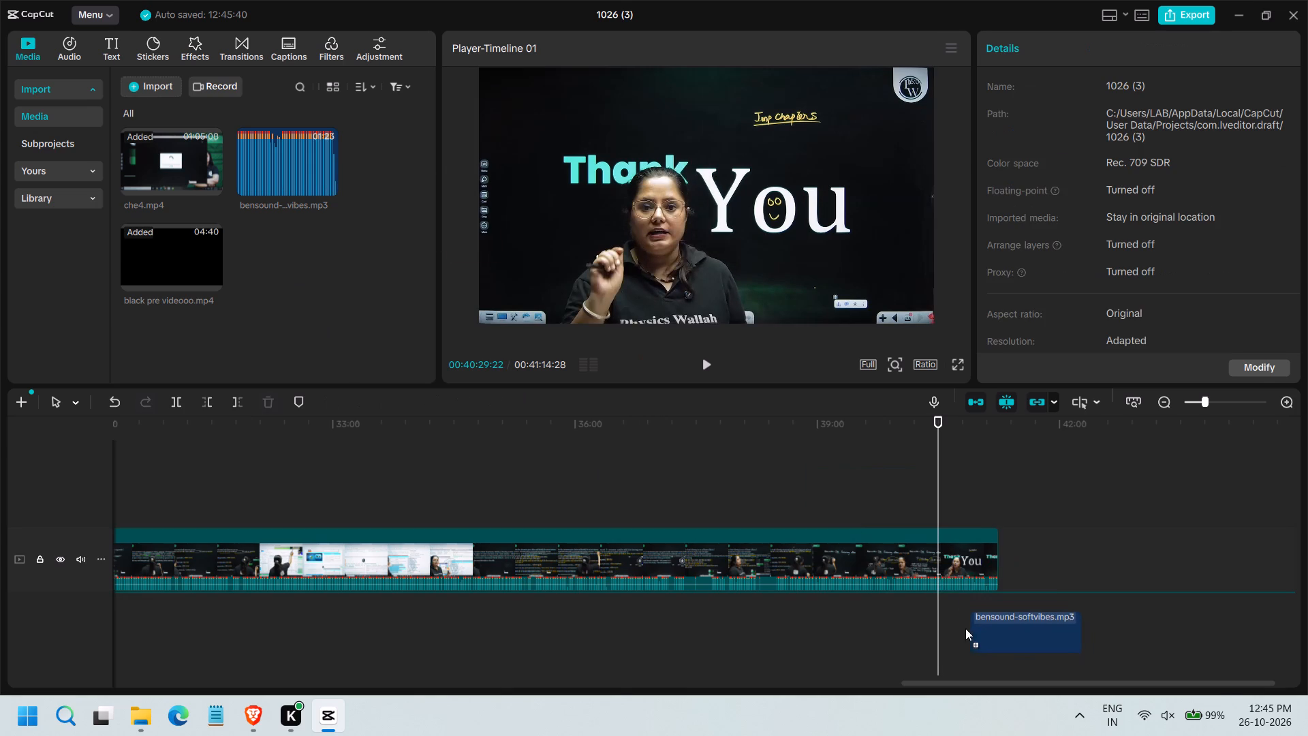
{"action": "left_click_drag", "start_coordinate": [965, 628], "coordinate": [937, 617]}
Append a second copy of black pre videooo directly after che4 and move the playhead to the timeline's end.
{"action": "left_click_drag", "start_coordinate": [166, 251], "coordinate": [1003, 564]}
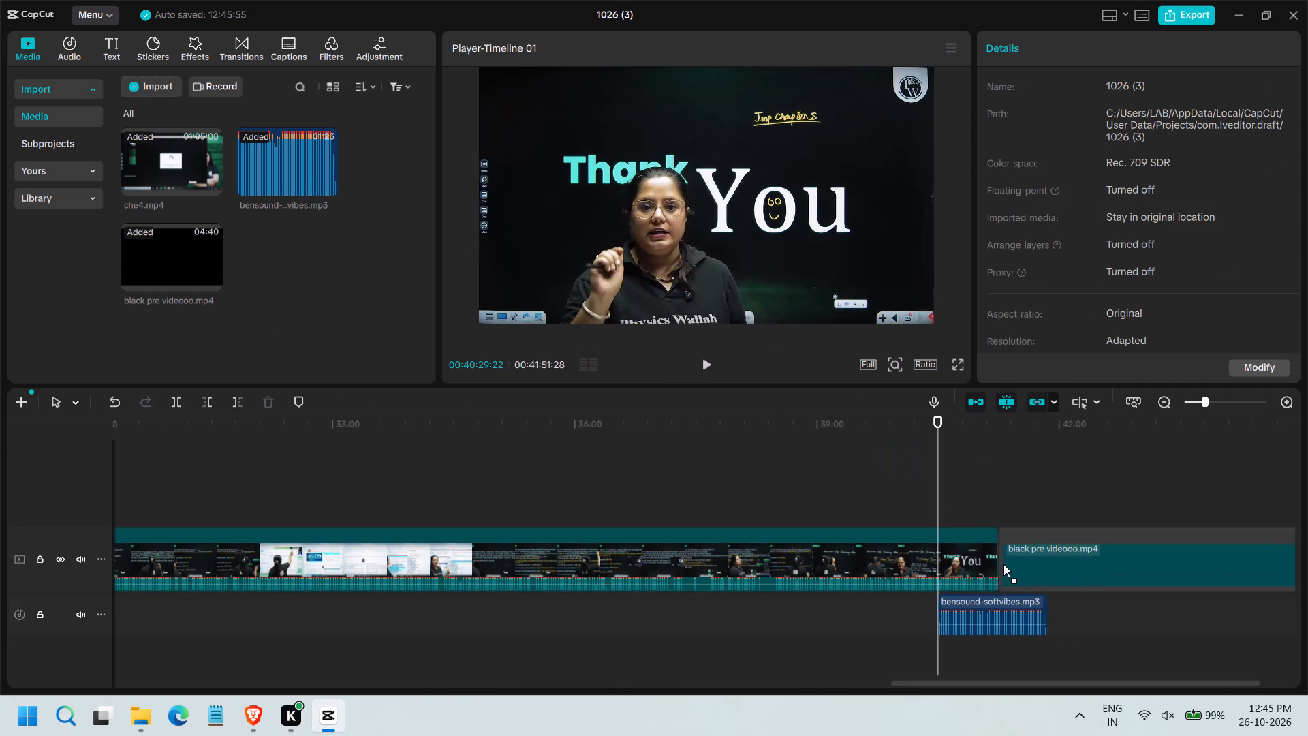
{"action": "left_click_drag", "start_coordinate": [1003, 564], "coordinate": [1005, 564]}
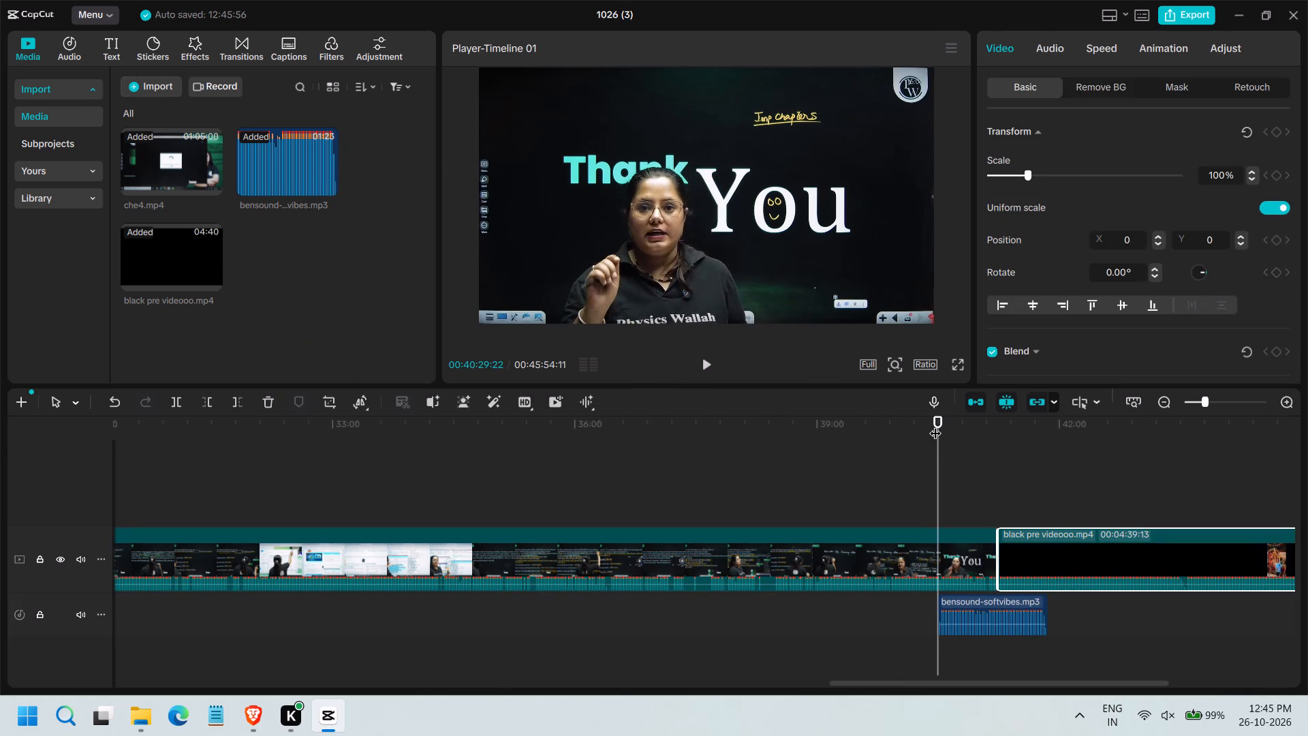
{"action": "left_click_drag", "start_coordinate": [939, 425], "coordinate": [1307, 486]}
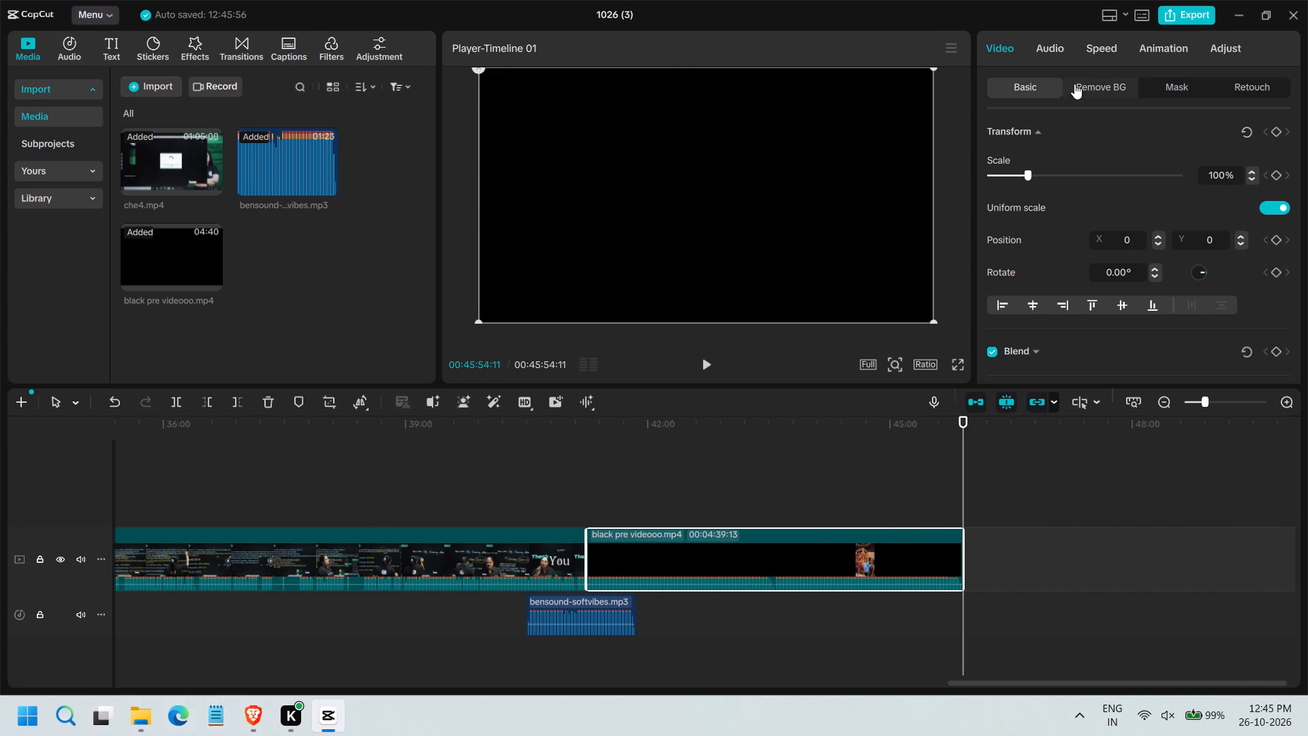
Export the video as C4 to the yt private folder and close the export dialog once it completes.
{"action": "left_click", "coordinate": [1180, 9]}
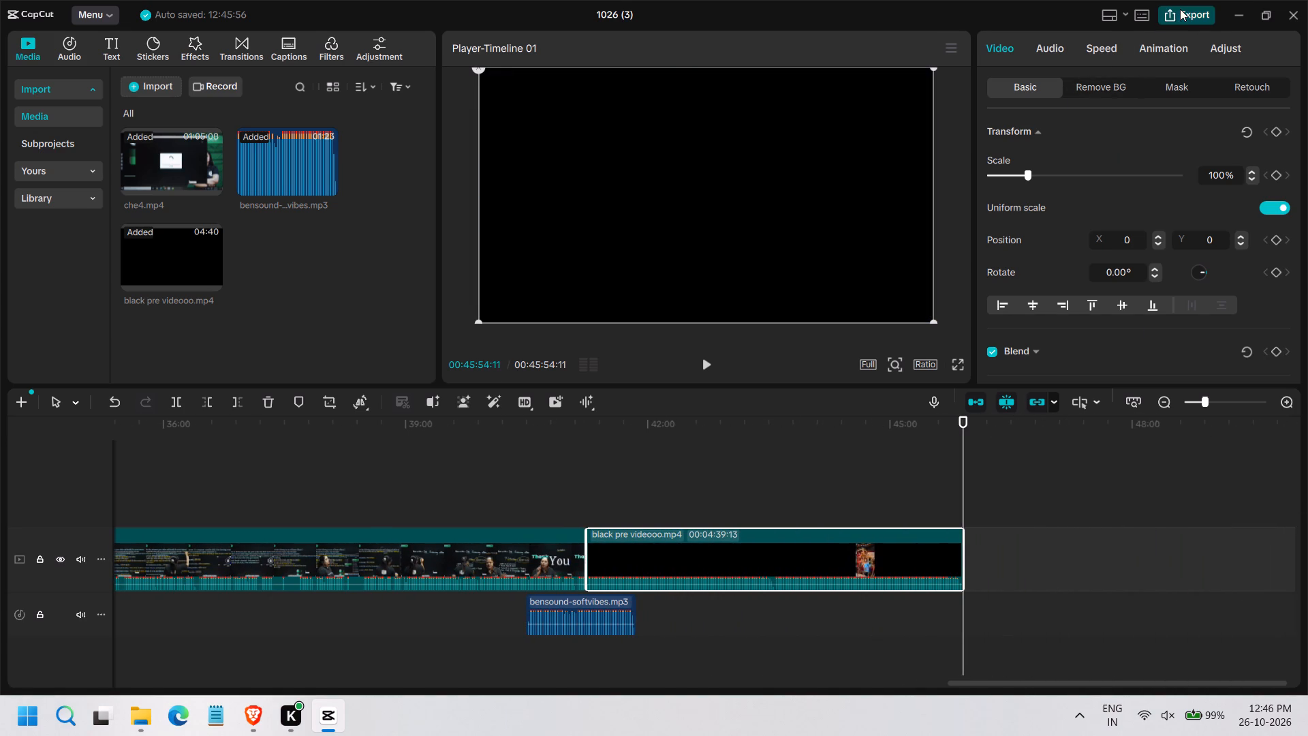
{"action": "left_click_drag", "start_coordinate": [822, 149], "coordinate": [719, 143]}
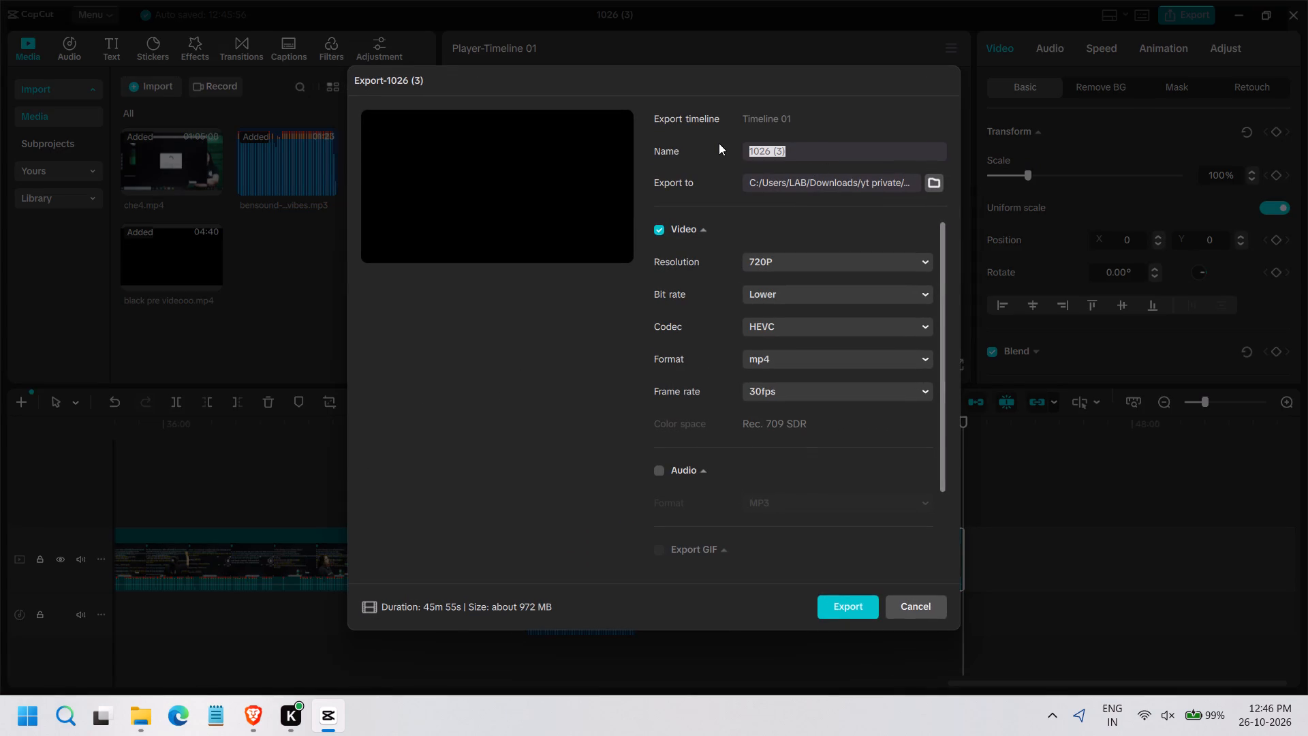
{"action": "type", "text": "C4"}
{"action": "left_click", "coordinate": [853, 604]}
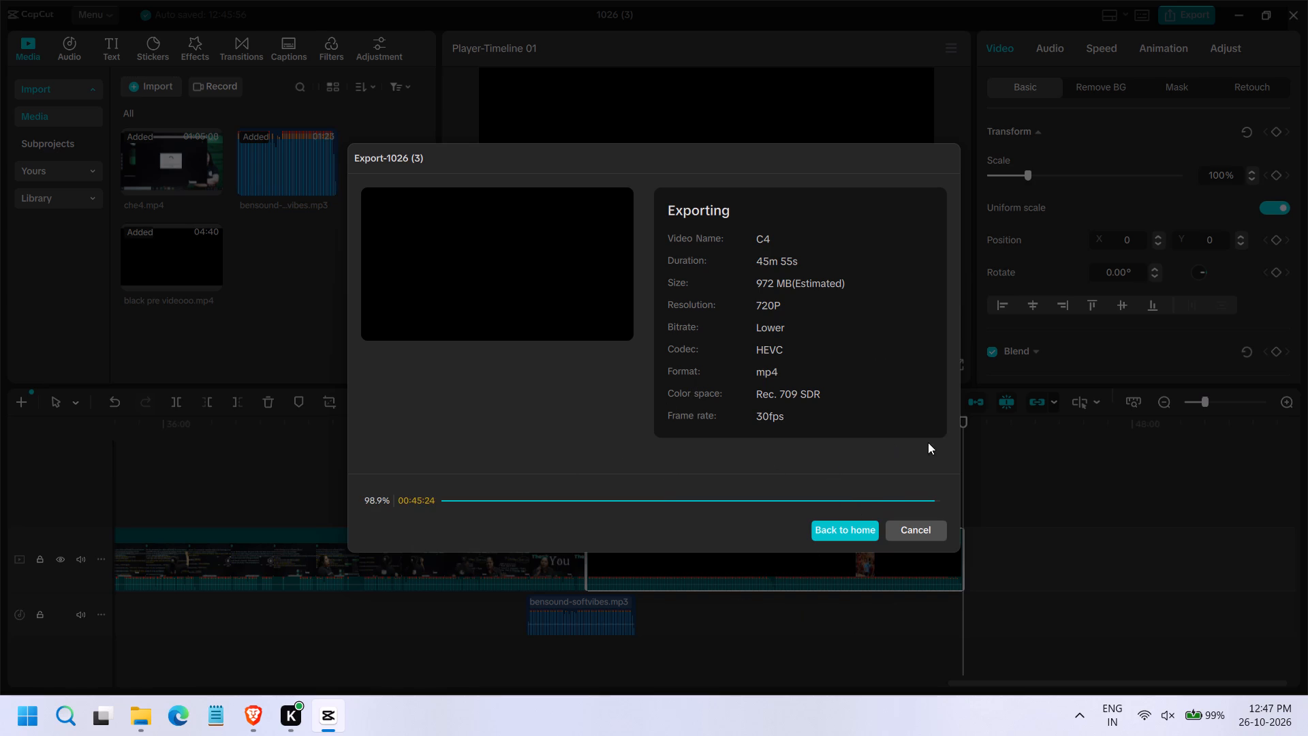
{"action": "left_click", "coordinate": [922, 589]}
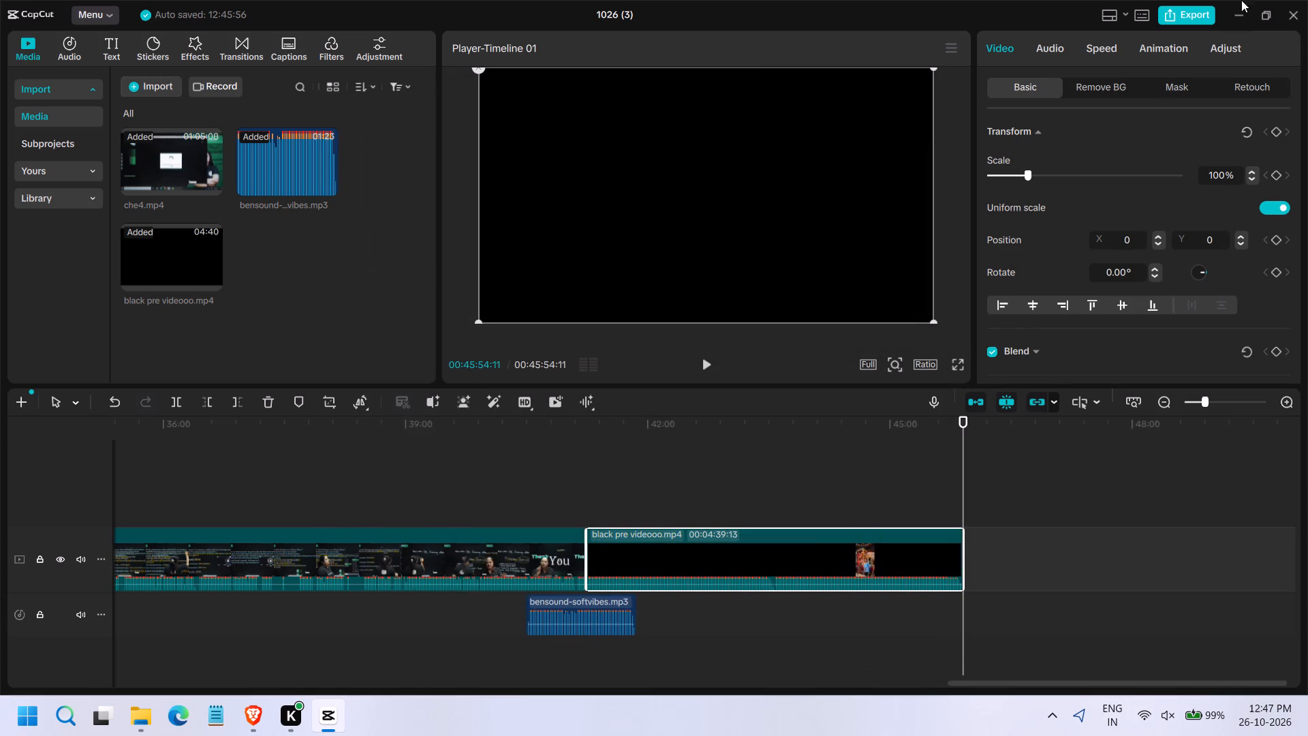
Close project 1026 (3) and create a new project.
{"action": "left_click", "coordinate": [1298, 20]}
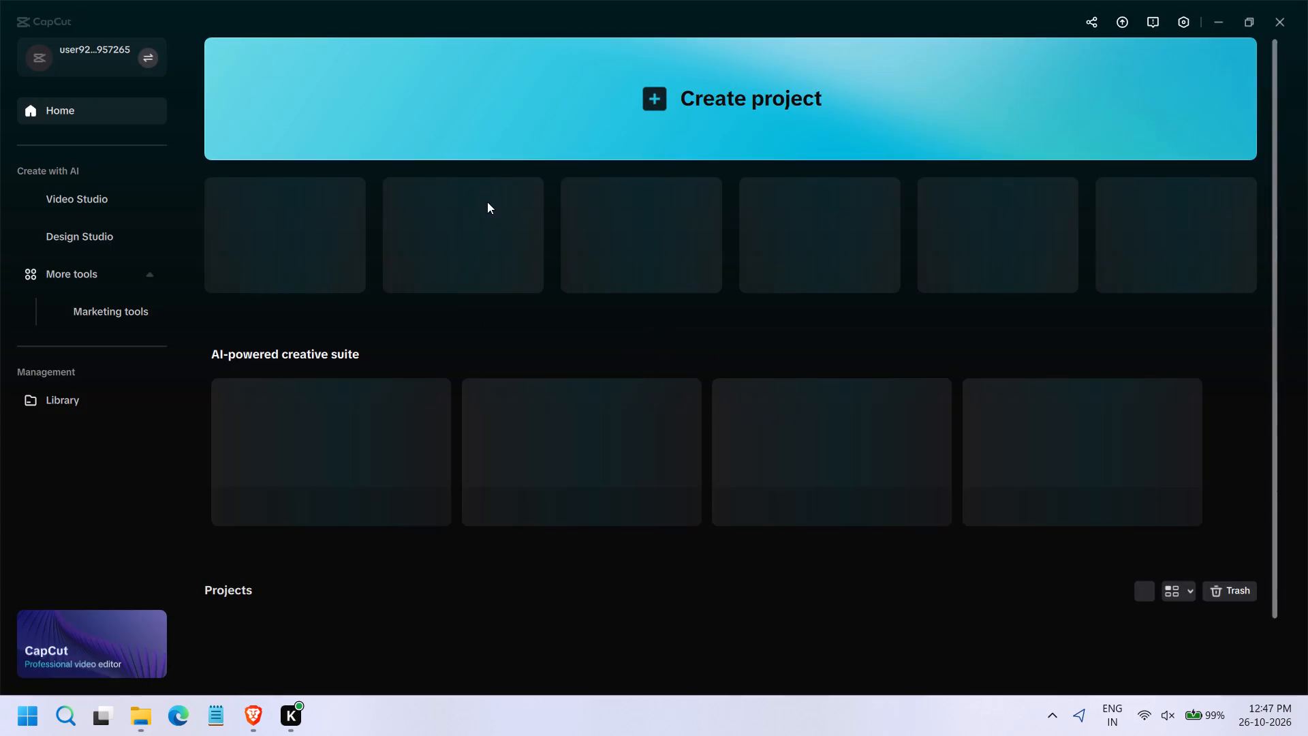
{"action": "left_click", "coordinate": [564, 99]}
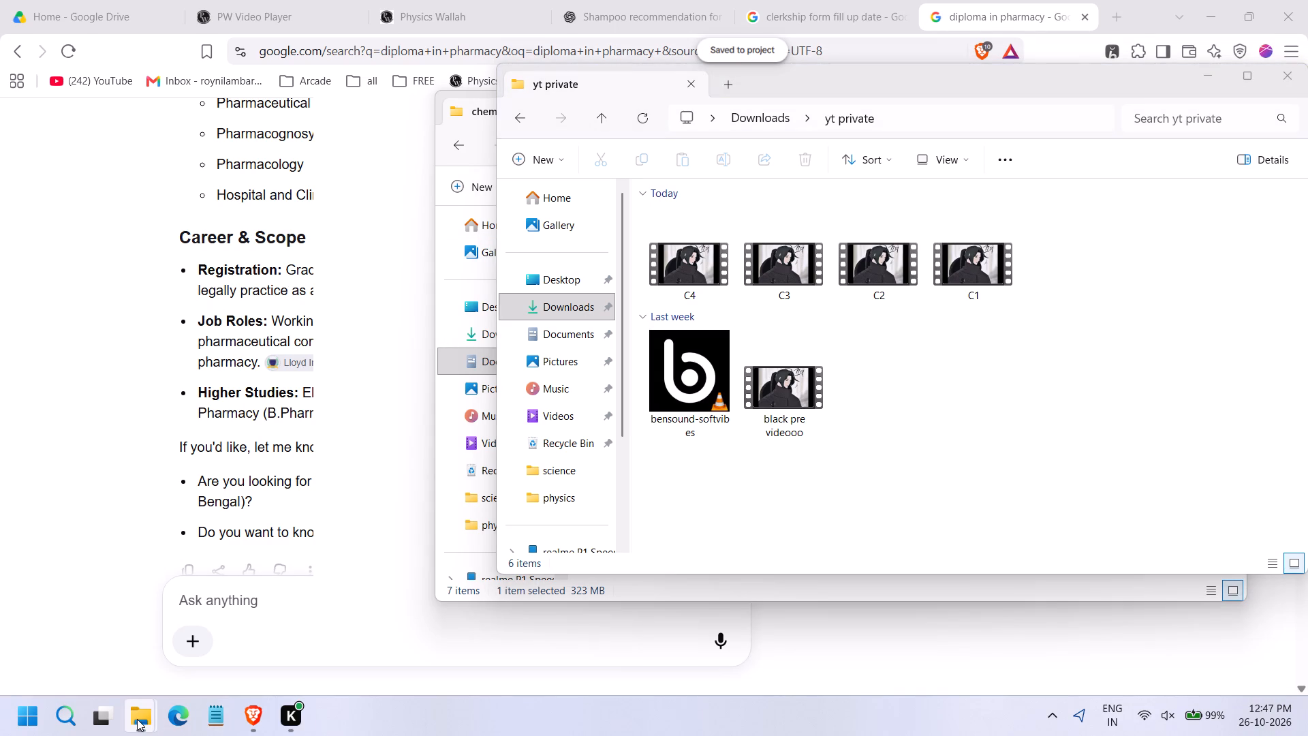
Import bensound-softvibes and black pre videooo from the yt private folder and che5 from the chemistry folder into the new project.
{"action": "left_click", "coordinate": [244, 634]}
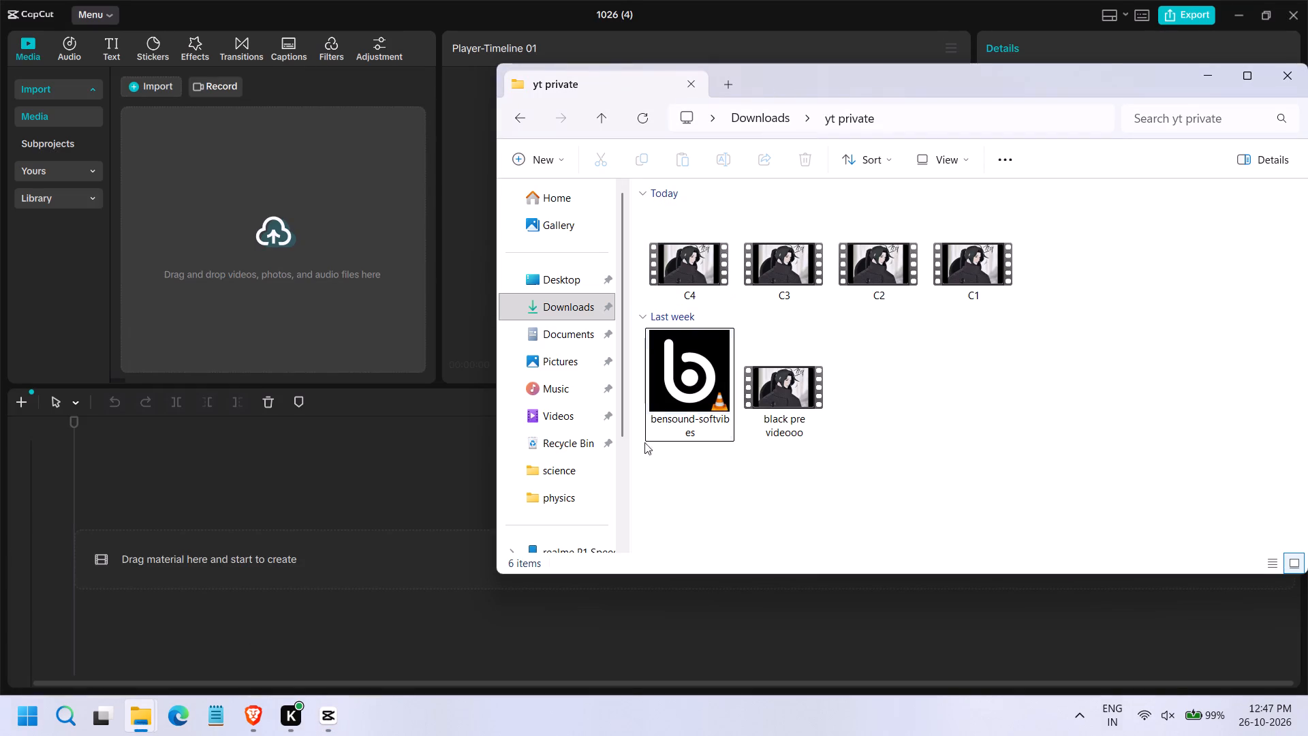
{"action": "left_click_drag", "start_coordinate": [904, 375], "coordinate": [691, 393]}
{"action": "left_click_drag", "start_coordinate": [693, 393], "coordinate": [311, 237]}
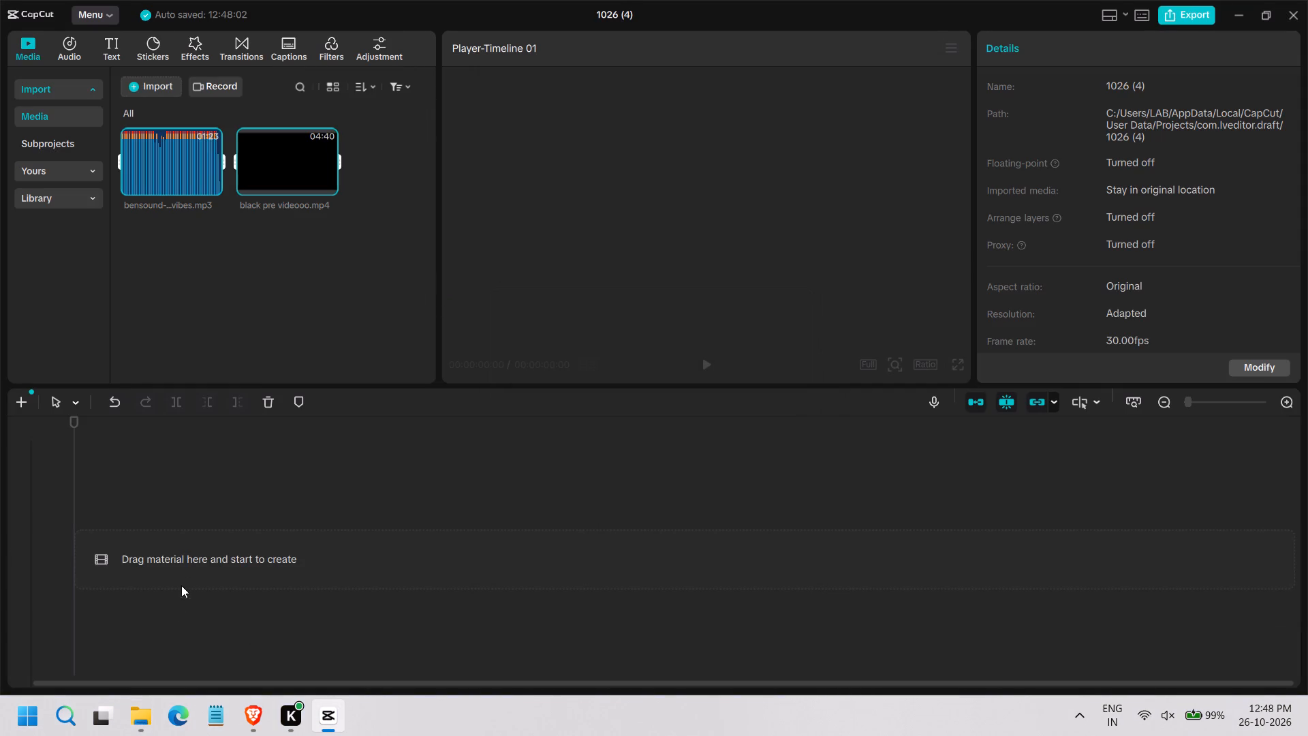
{"action": "left_click", "coordinate": [155, 632]}
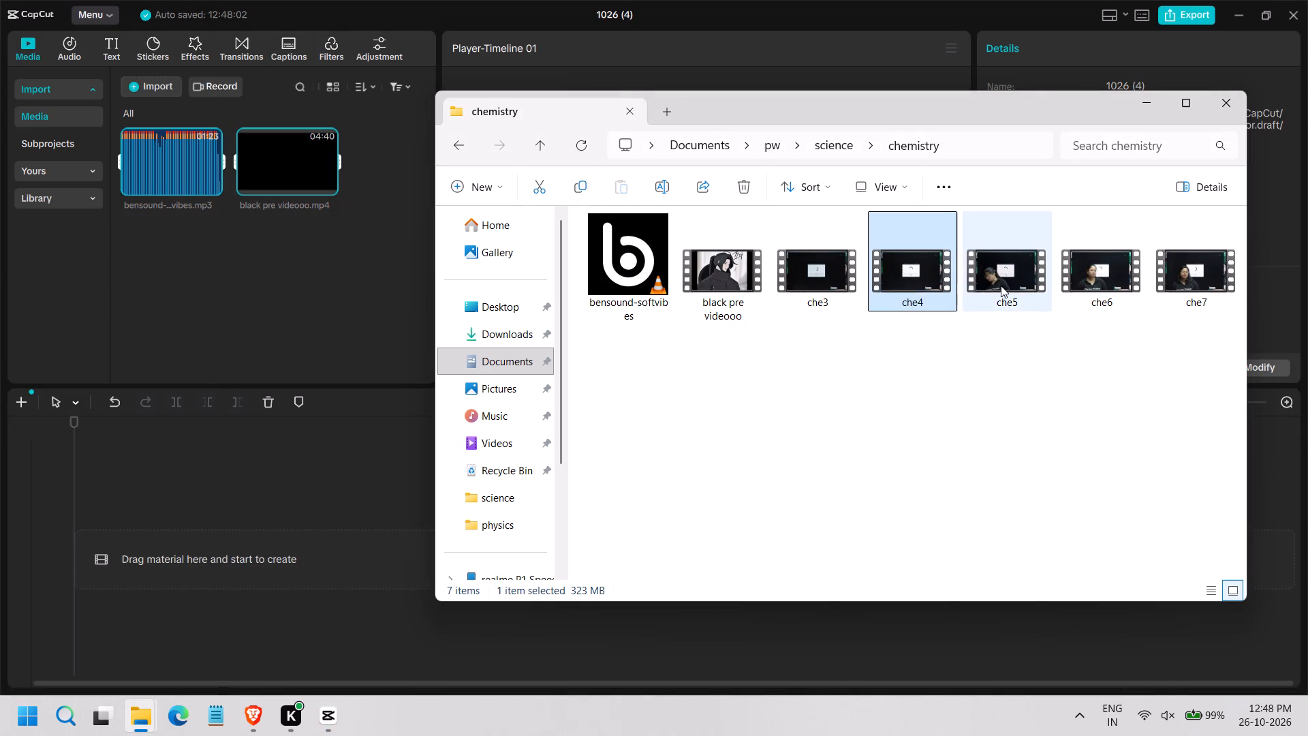
{"action": "left_click_drag", "start_coordinate": [1001, 286], "coordinate": [252, 313]}
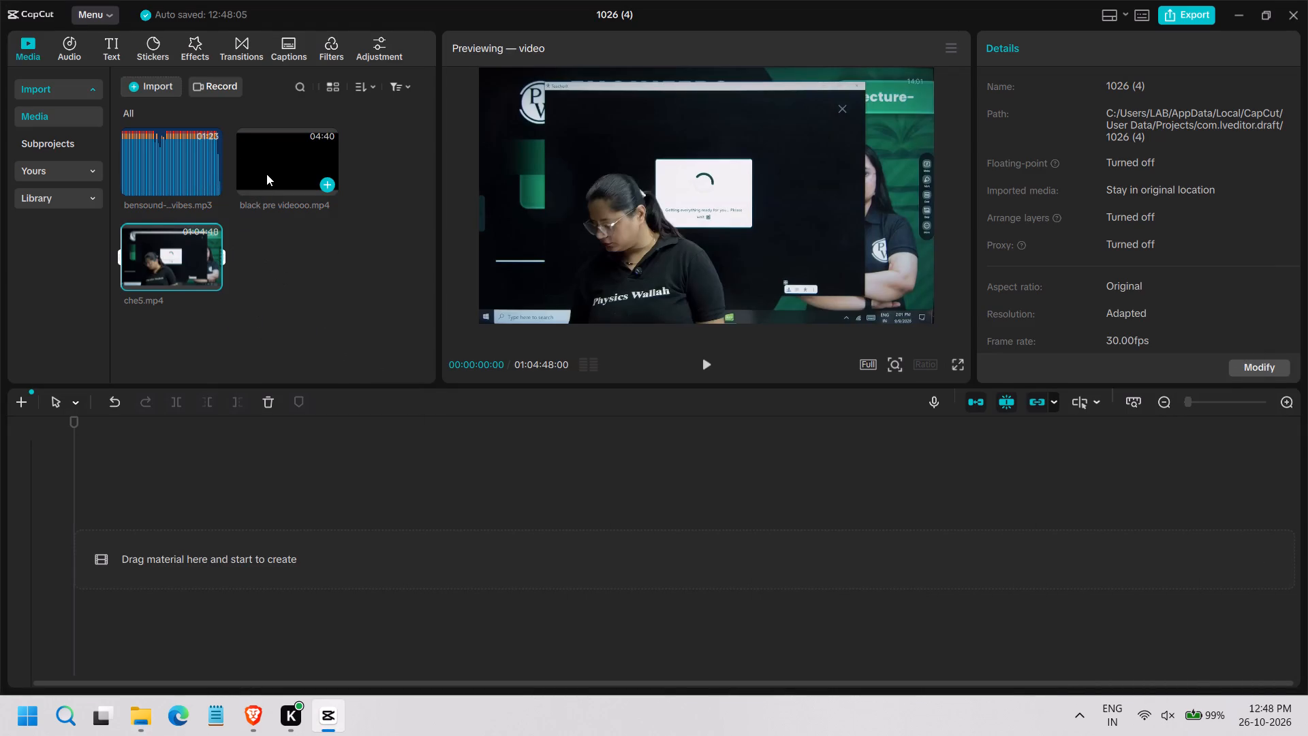
Place black pre videooo at the start of the timeline and che5 directly after it on the same track.
{"action": "left_click_drag", "start_coordinate": [266, 174], "coordinate": [181, 535]}
{"action": "left_click_drag", "start_coordinate": [170, 272], "coordinate": [640, 489]}
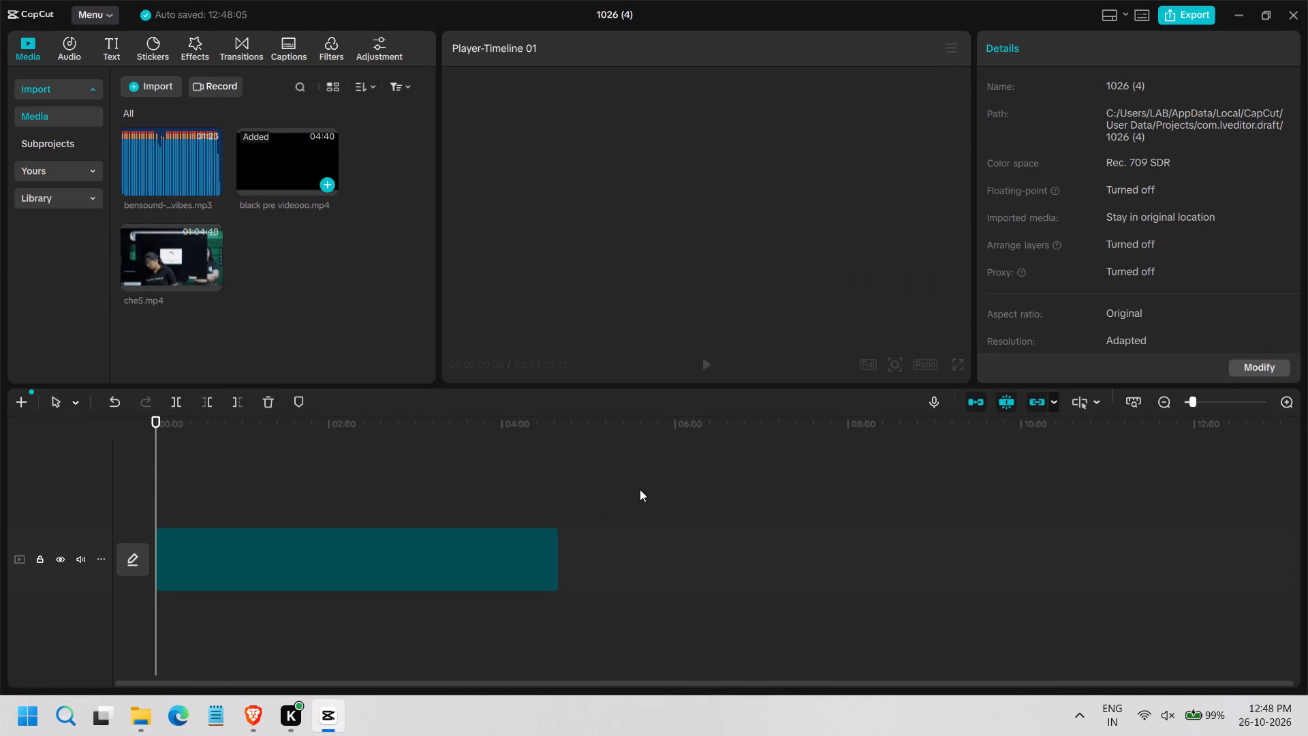
{"action": "left_click_drag", "start_coordinate": [640, 489], "coordinate": [657, 566]}
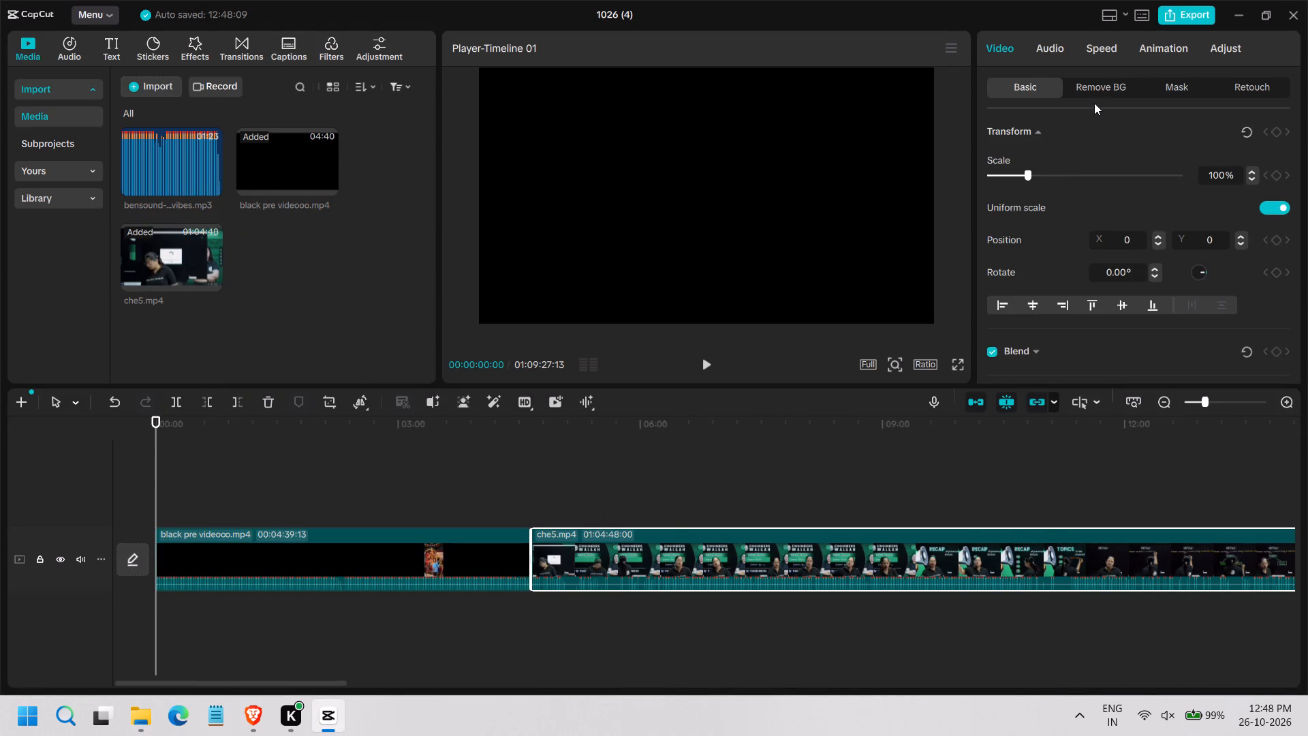
Set the che5 clip's playback speed to 1.81x.
{"action": "left_click", "coordinate": [1110, 46]}
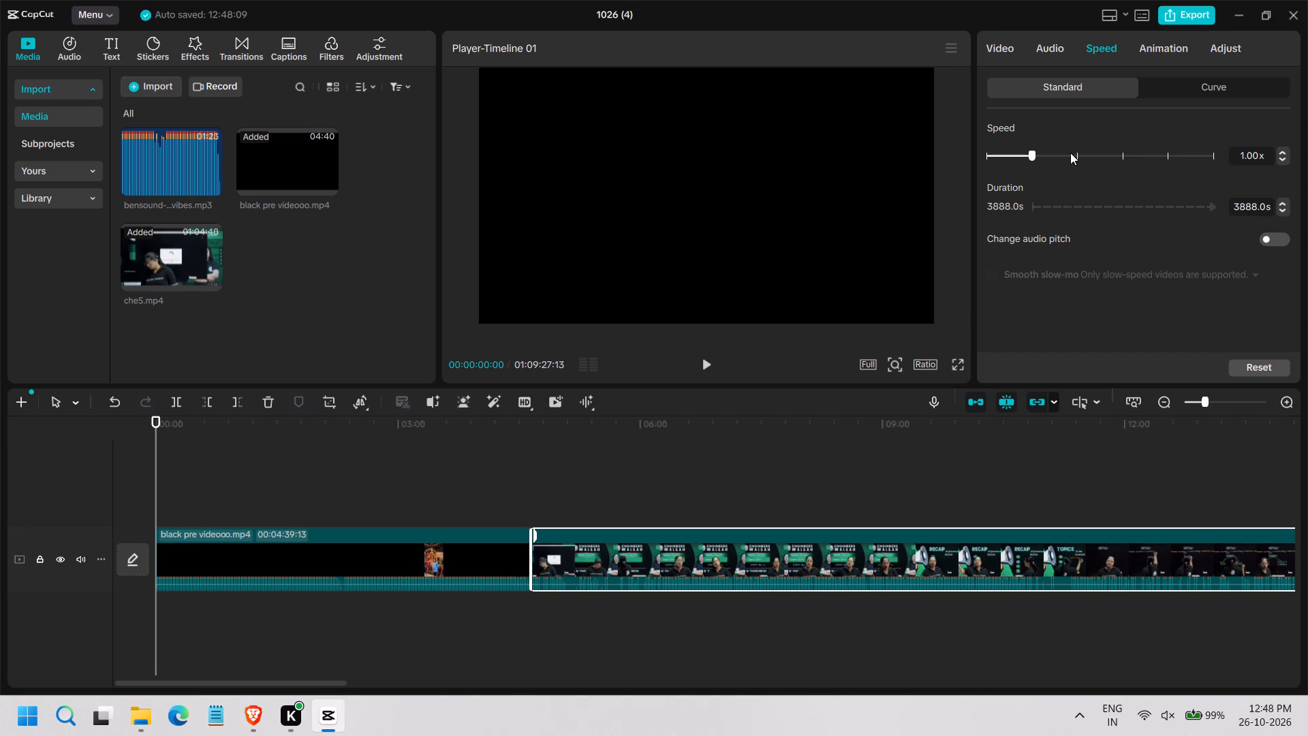
{"action": "left_click", "coordinate": [1070, 153]}
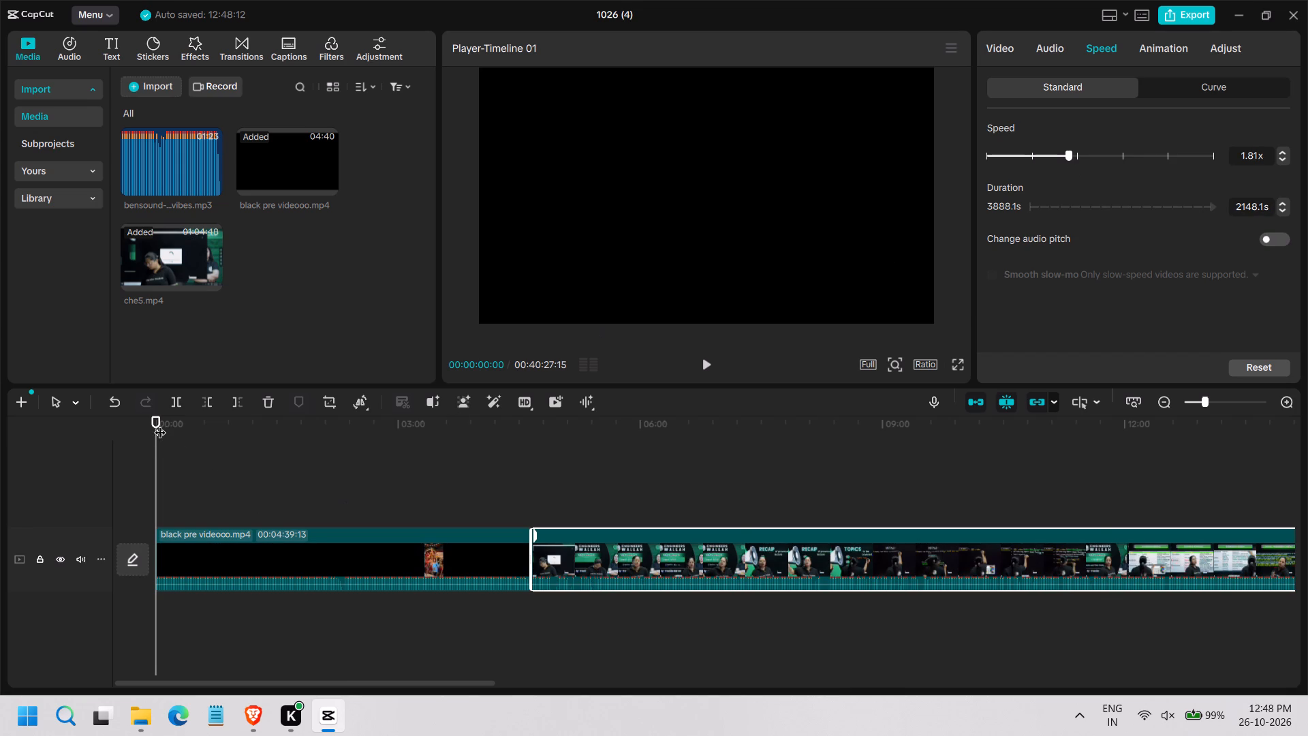
Place bensound-softvibes on an audio track beneath the end of the che5 clip, starting at about 00:40:23.
{"action": "left_click_drag", "start_coordinate": [157, 422], "coordinate": [1307, 538]}
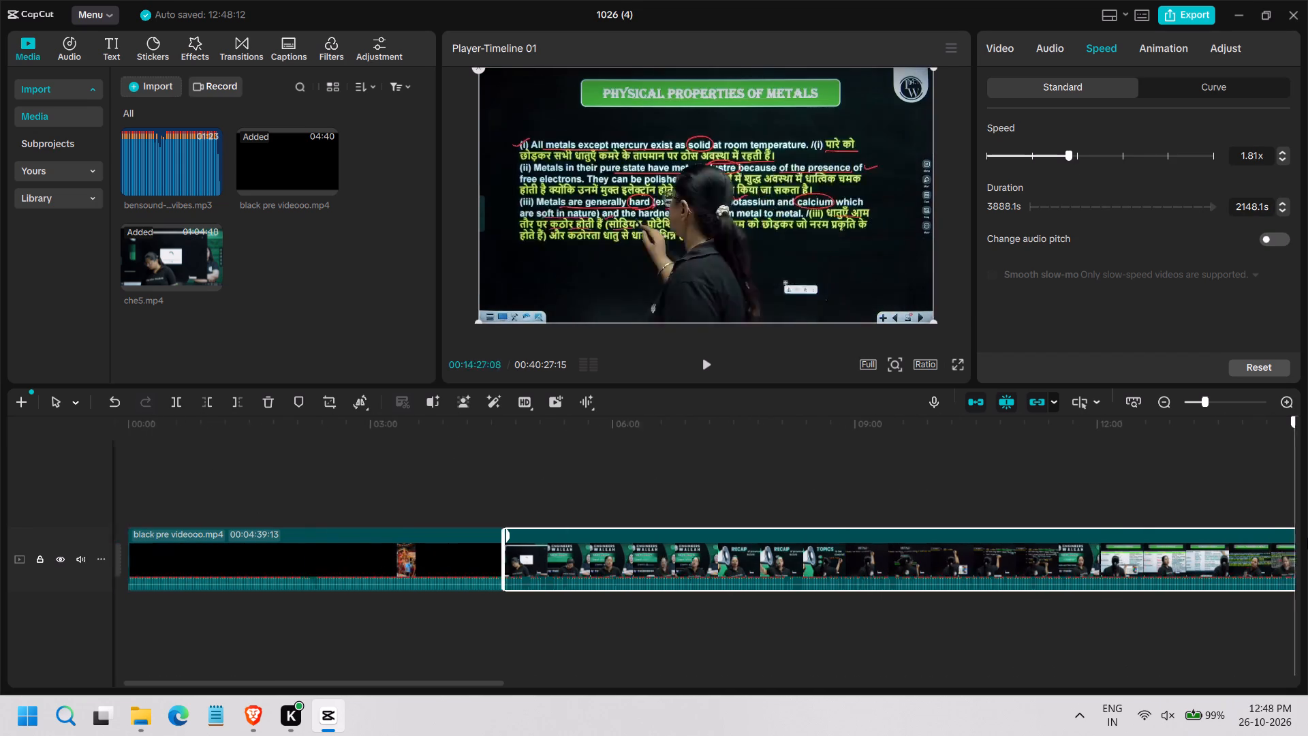
{"action": "left_click_drag", "start_coordinate": [1307, 538], "coordinate": [1307, 540]}
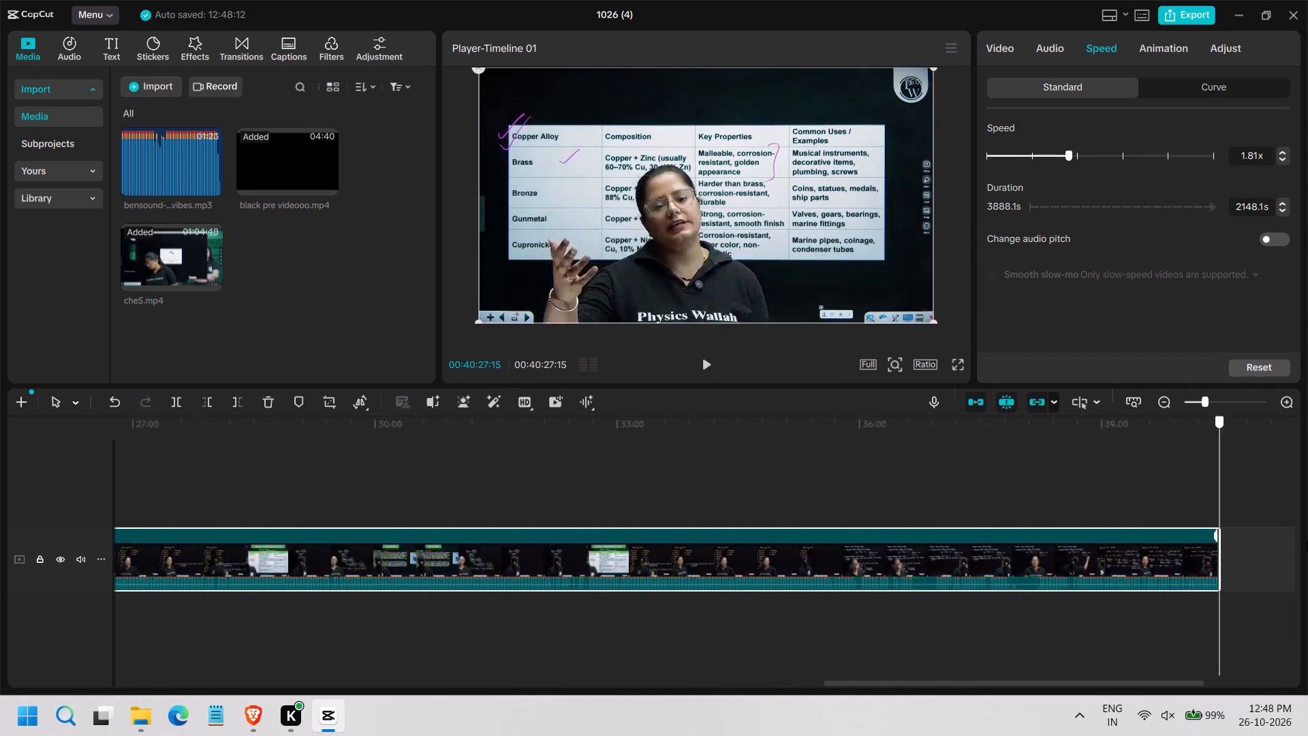
{"action": "left_click_drag", "start_coordinate": [1307, 540], "coordinate": [933, 555]}
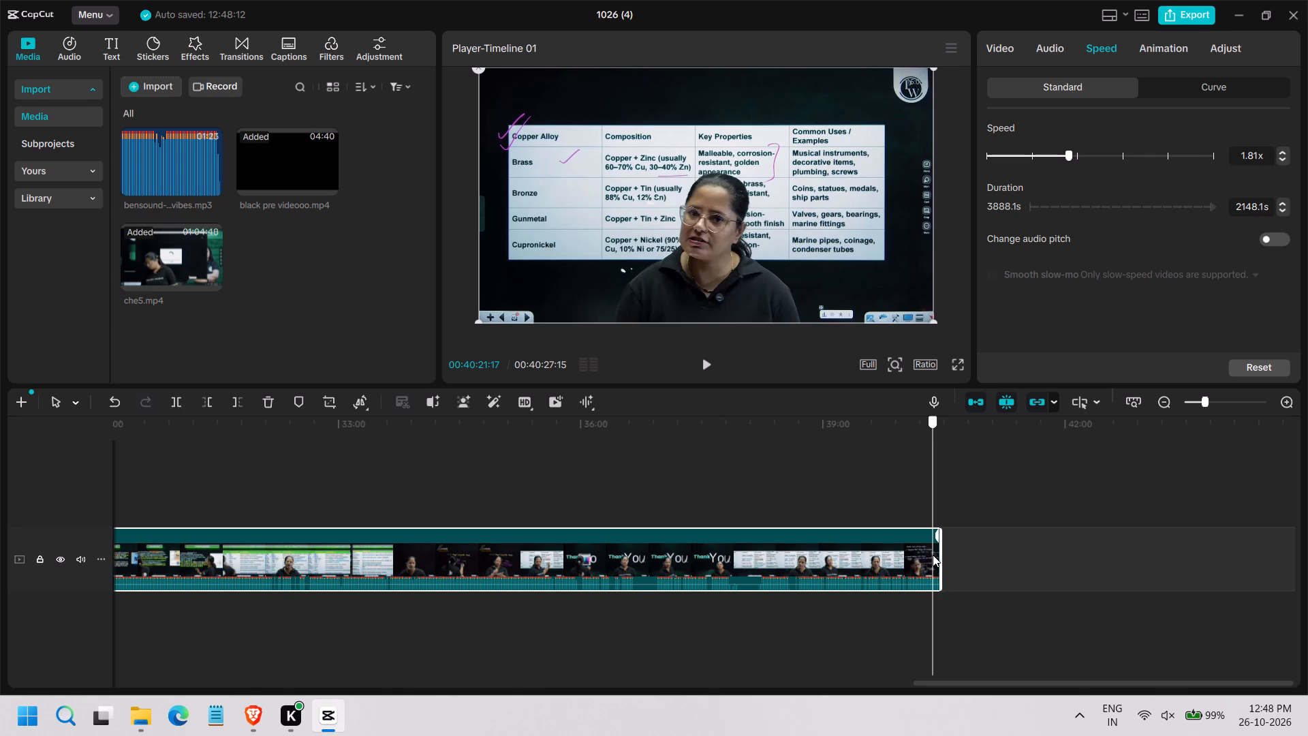
{"action": "left_click_drag", "start_coordinate": [933, 555], "coordinate": [935, 558]}
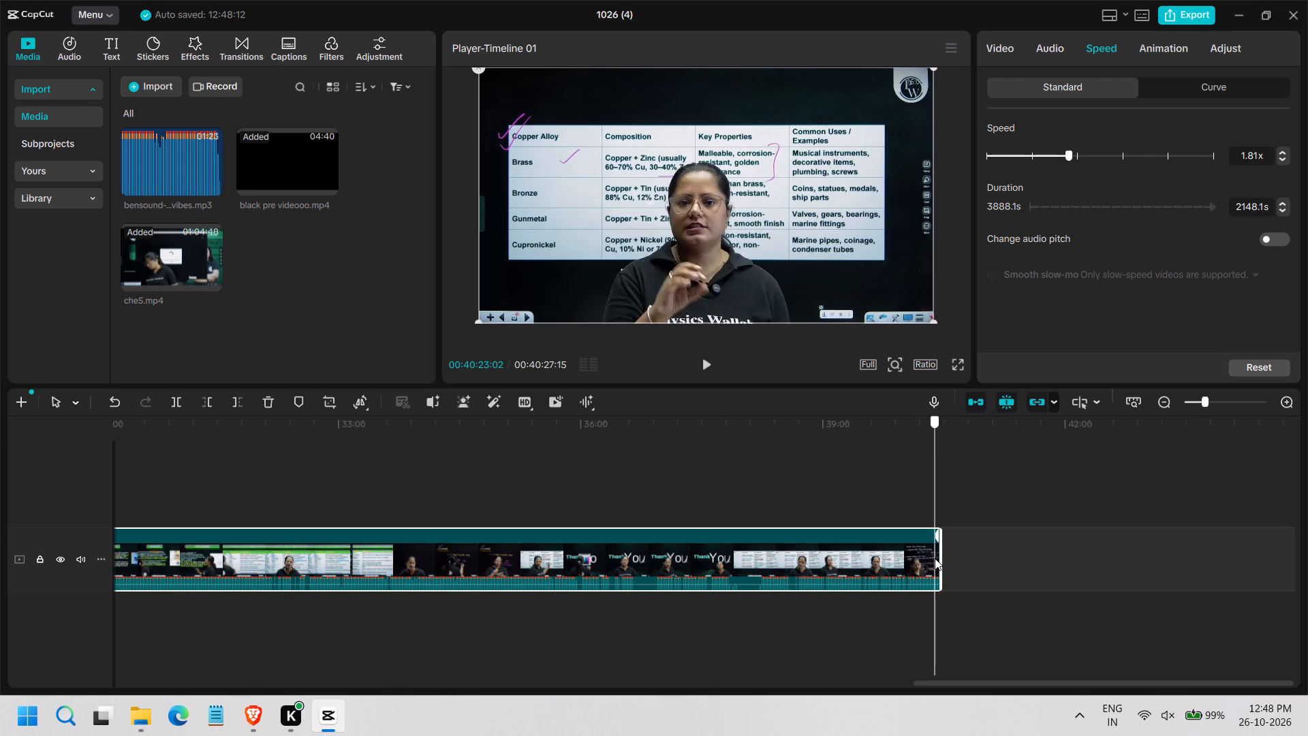
{"action": "left_click_drag", "start_coordinate": [935, 558], "coordinate": [935, 562]}
{"action": "left_click_drag", "start_coordinate": [149, 182], "coordinate": [936, 617]}
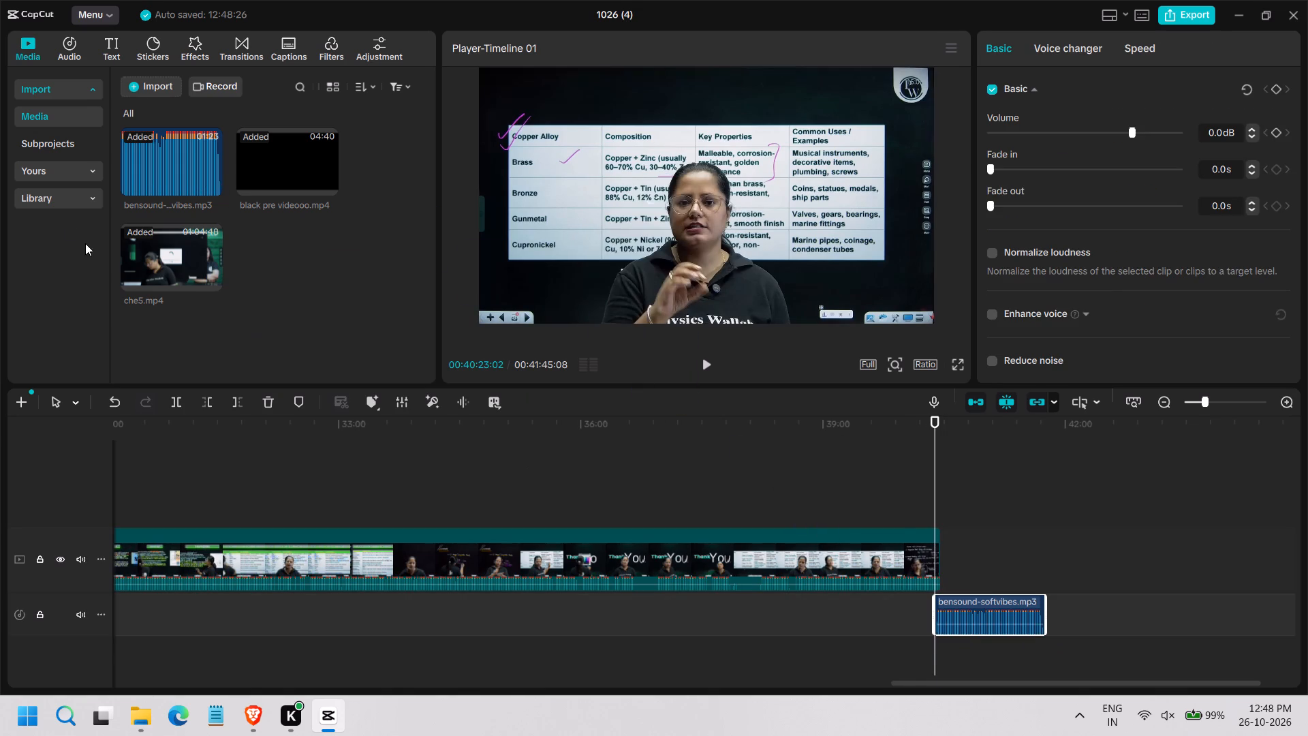
Add black pre videooo directly after the che5 clip on the main video track.
{"action": "left_click_drag", "start_coordinate": [257, 167], "coordinate": [959, 564]}
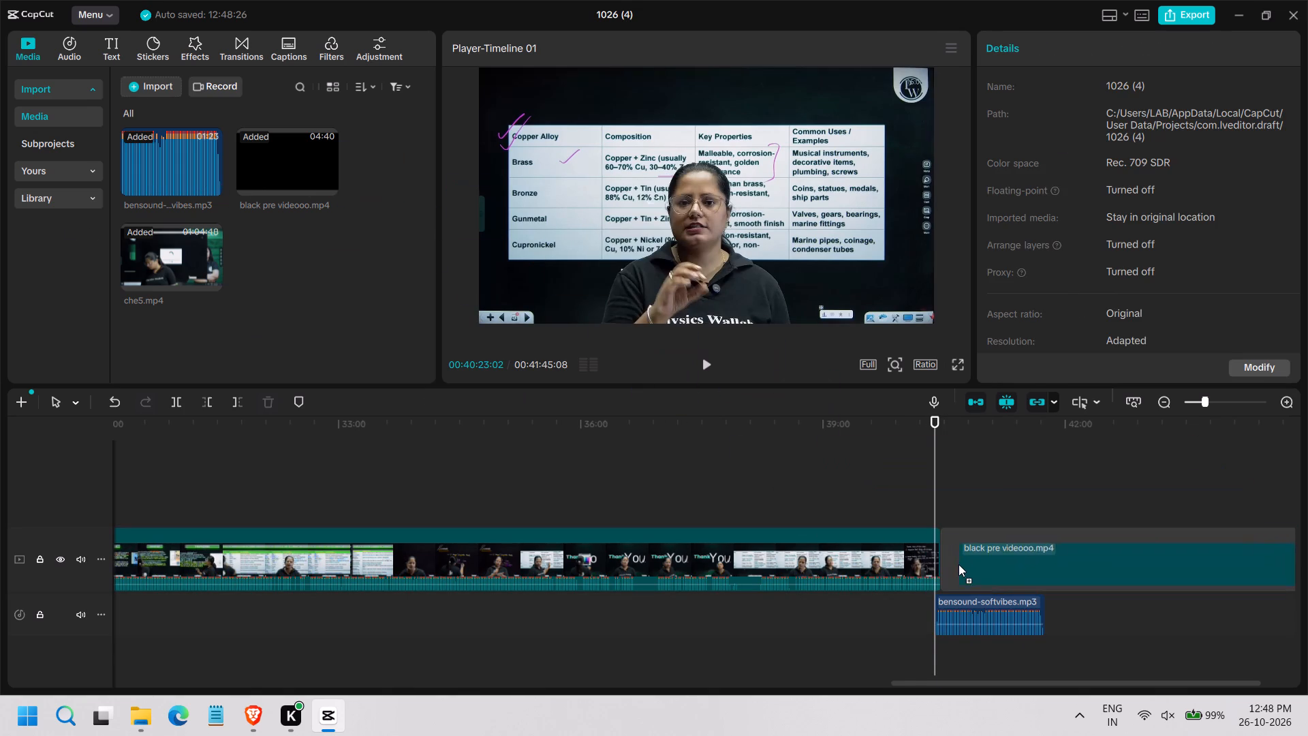
{"action": "left_click_drag", "start_coordinate": [959, 564], "coordinate": [959, 564]}
Lower the bensound-softvibes clip's volume to about -35.1 dB.
{"action": "left_click", "coordinate": [984, 619]}
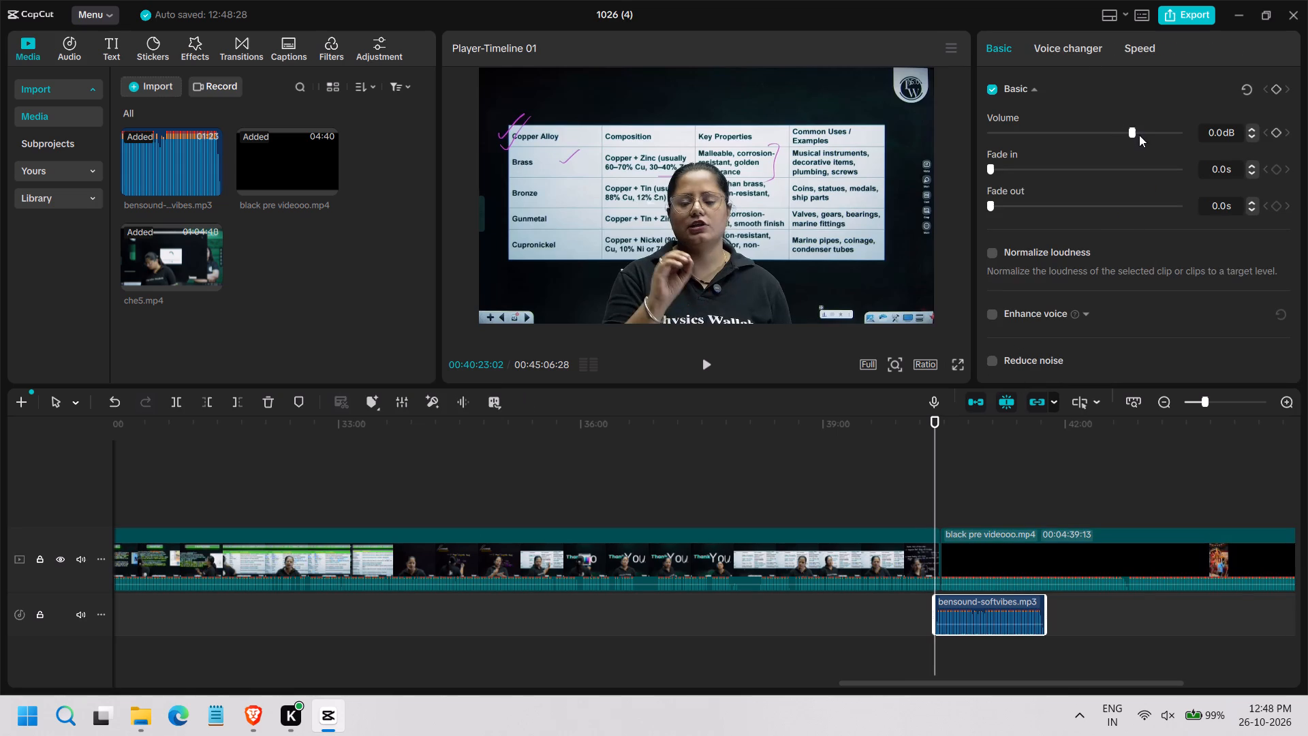
{"action": "left_click_drag", "start_coordinate": [1130, 132], "coordinate": [1100, 134]}
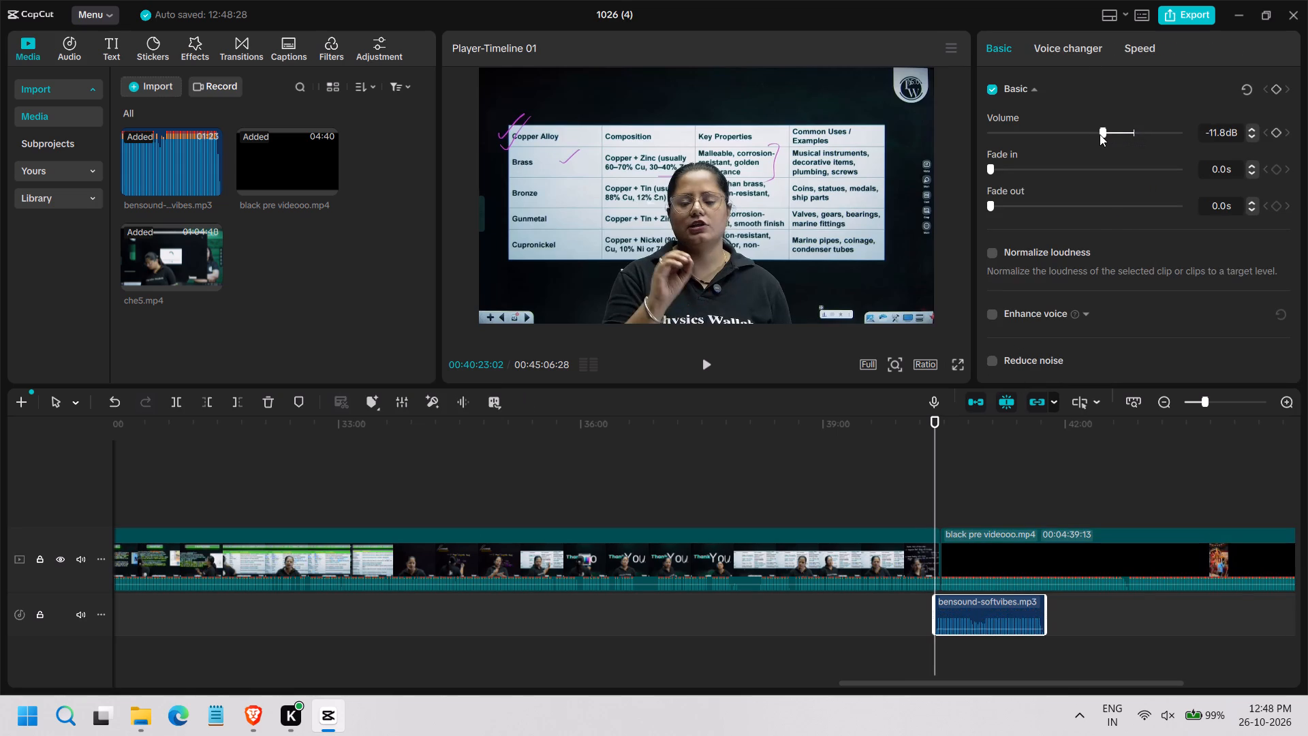
{"action": "left_click_drag", "start_coordinate": [1100, 134], "coordinate": [1074, 140]}
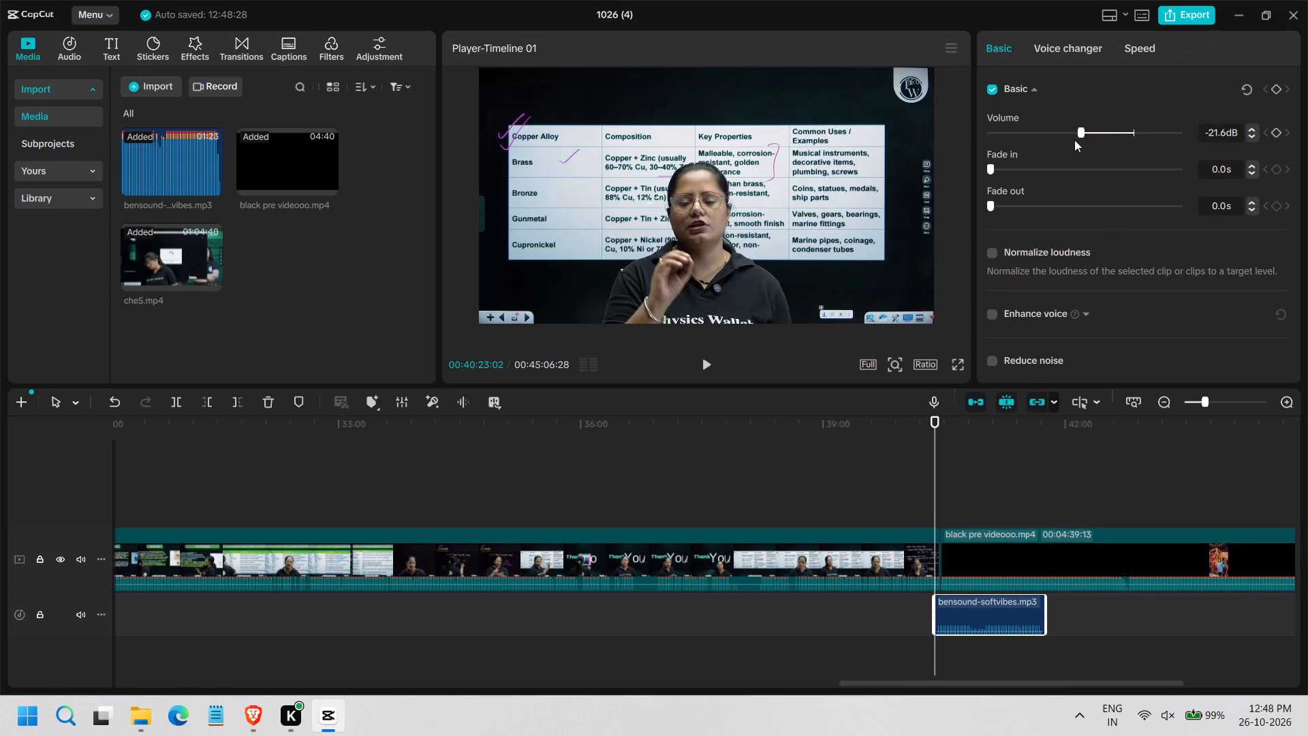
{"action": "left_click_drag", "start_coordinate": [1074, 140], "coordinate": [1061, 140]}
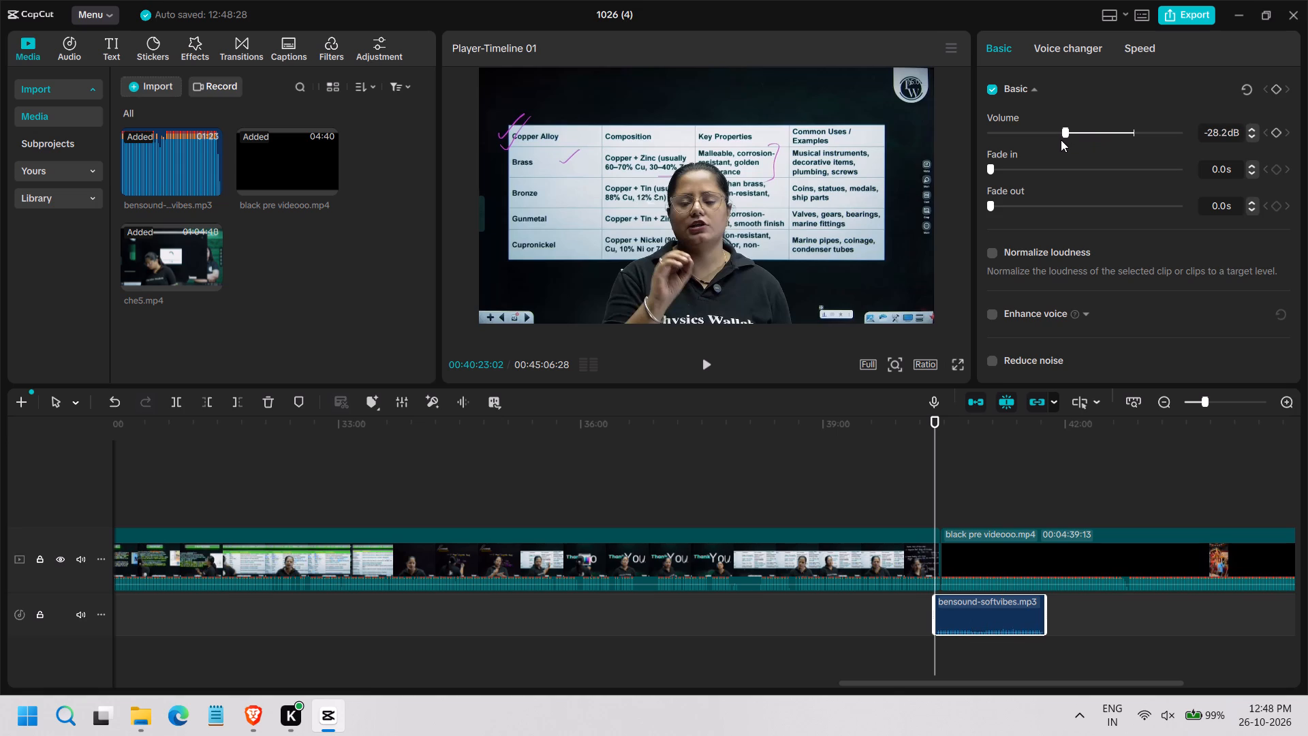
{"action": "left_click_drag", "start_coordinate": [1061, 140], "coordinate": [1047, 142]}
{"action": "left_click_drag", "start_coordinate": [1047, 142], "coordinate": [1046, 141]}
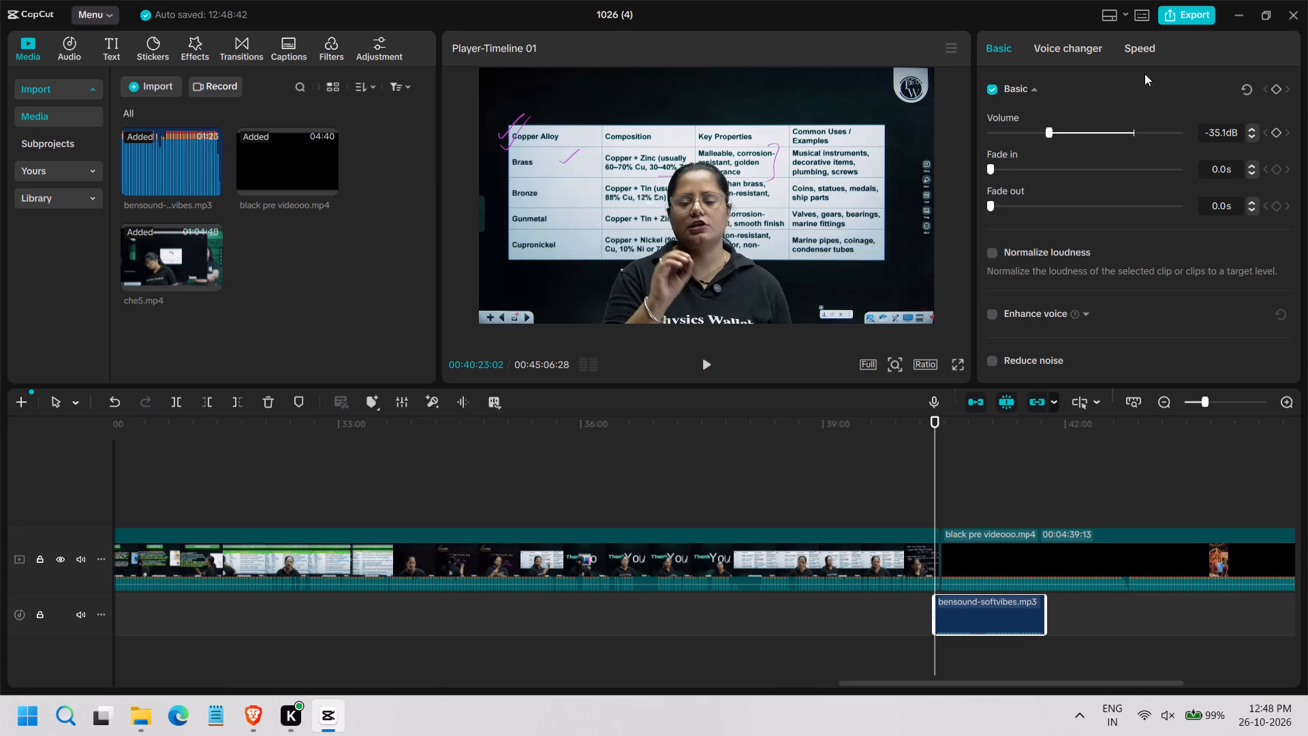
Export the video as C5 in 720P, HEVC mp4 at 30fps, and close the export window once it finishes.
{"action": "left_click", "coordinate": [1111, 551]}
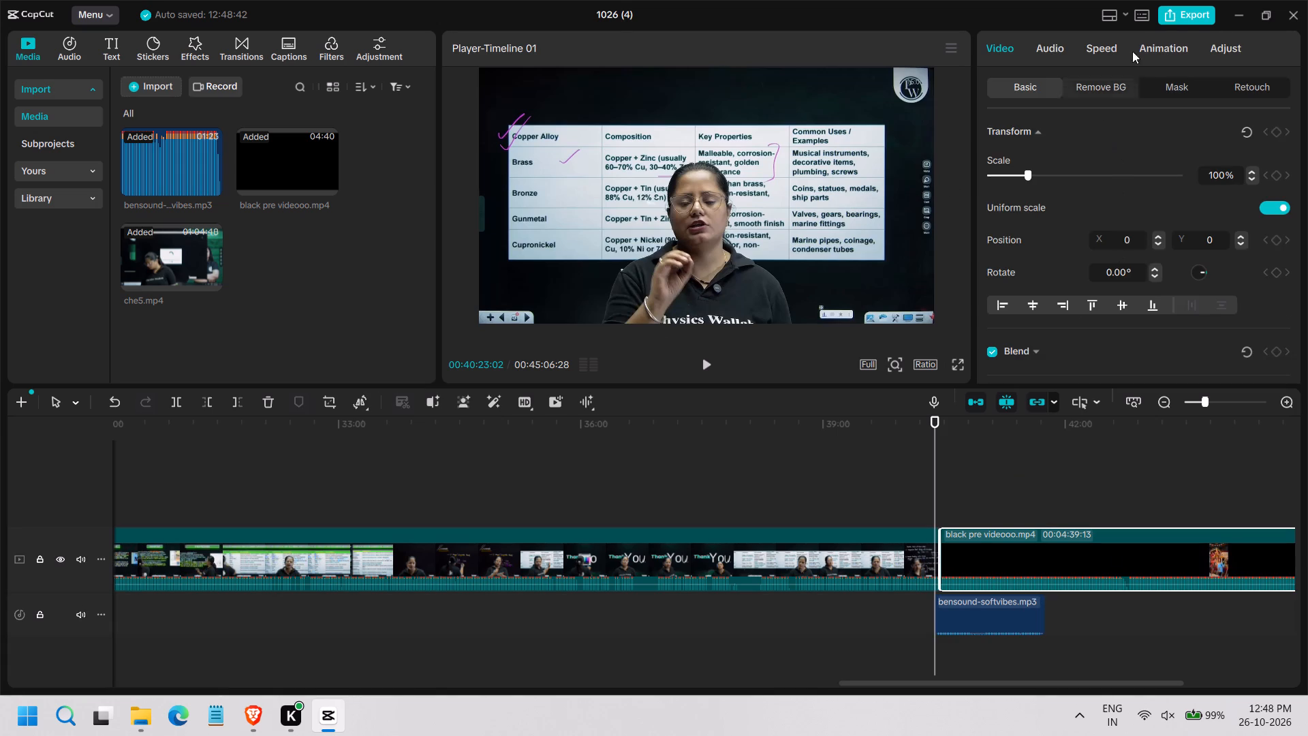
{"action": "left_click", "coordinate": [1187, 11]}
{"action": "left_click_drag", "start_coordinate": [820, 153], "coordinate": [768, 149]}
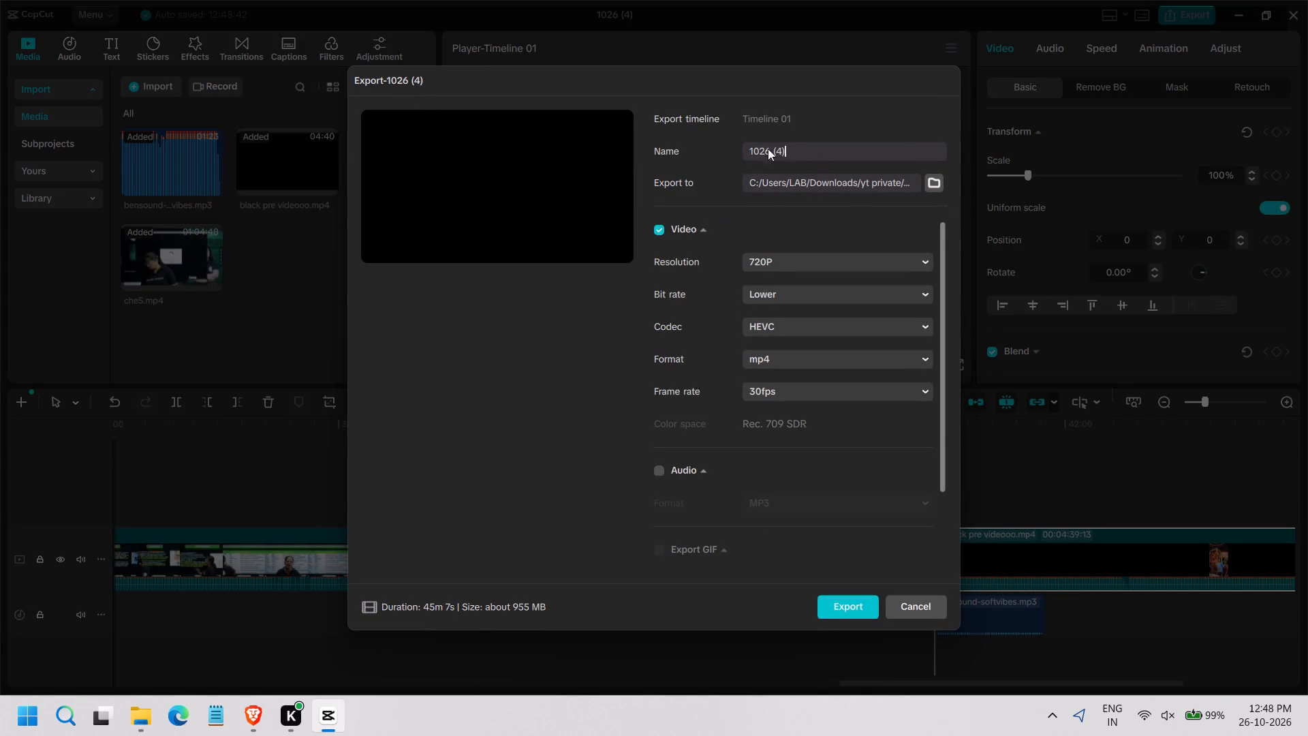
{"action": "left_click_drag", "start_coordinate": [768, 149], "coordinate": [715, 151]}
{"action": "type", "text": "C5"}
{"action": "left_click", "coordinate": [831, 596]}
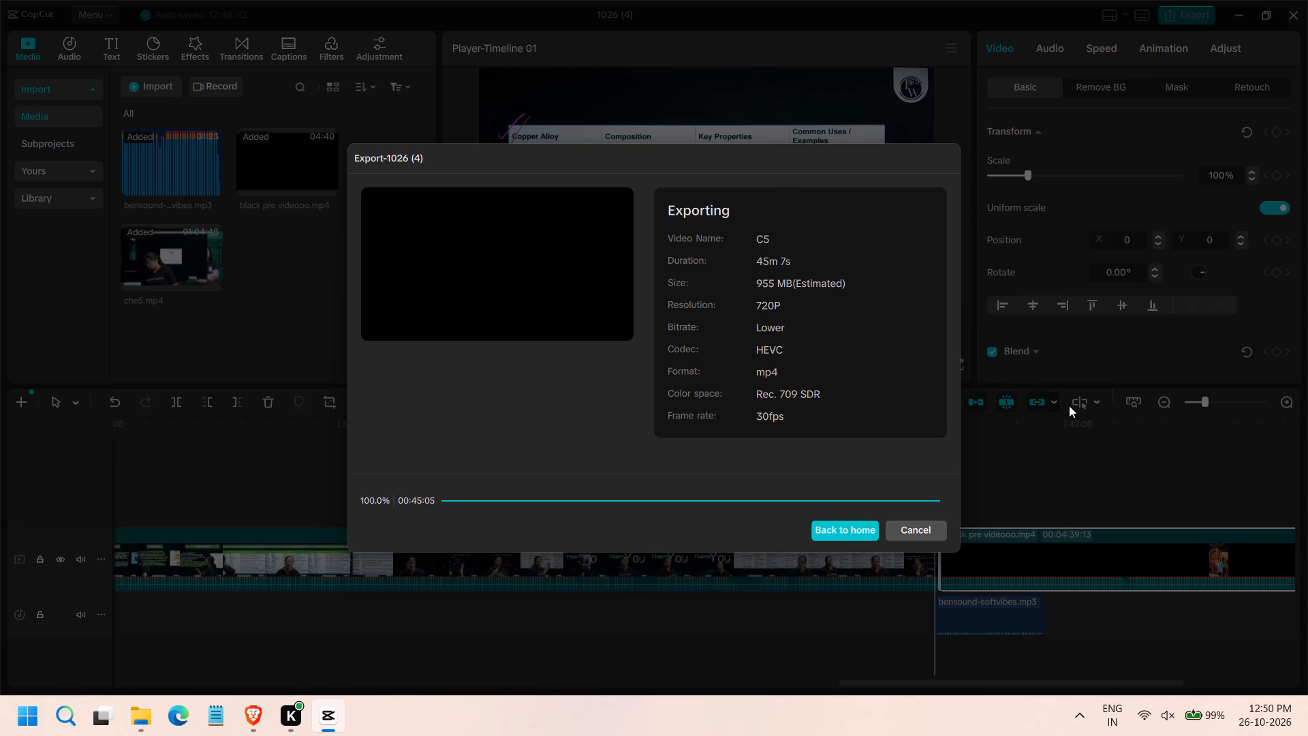
{"action": "left_click", "coordinate": [917, 595]}
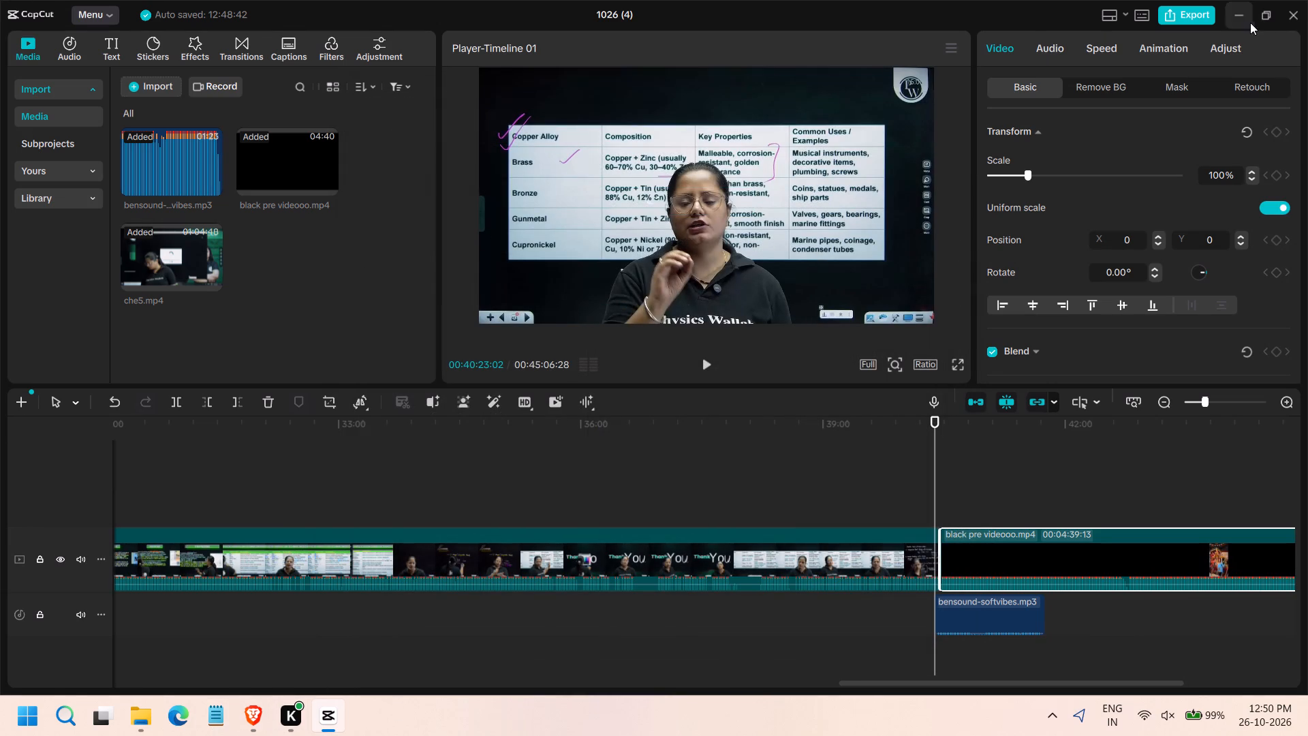
Close project 1026 (4) and create a new project.
{"action": "left_click", "coordinate": [1300, 24]}
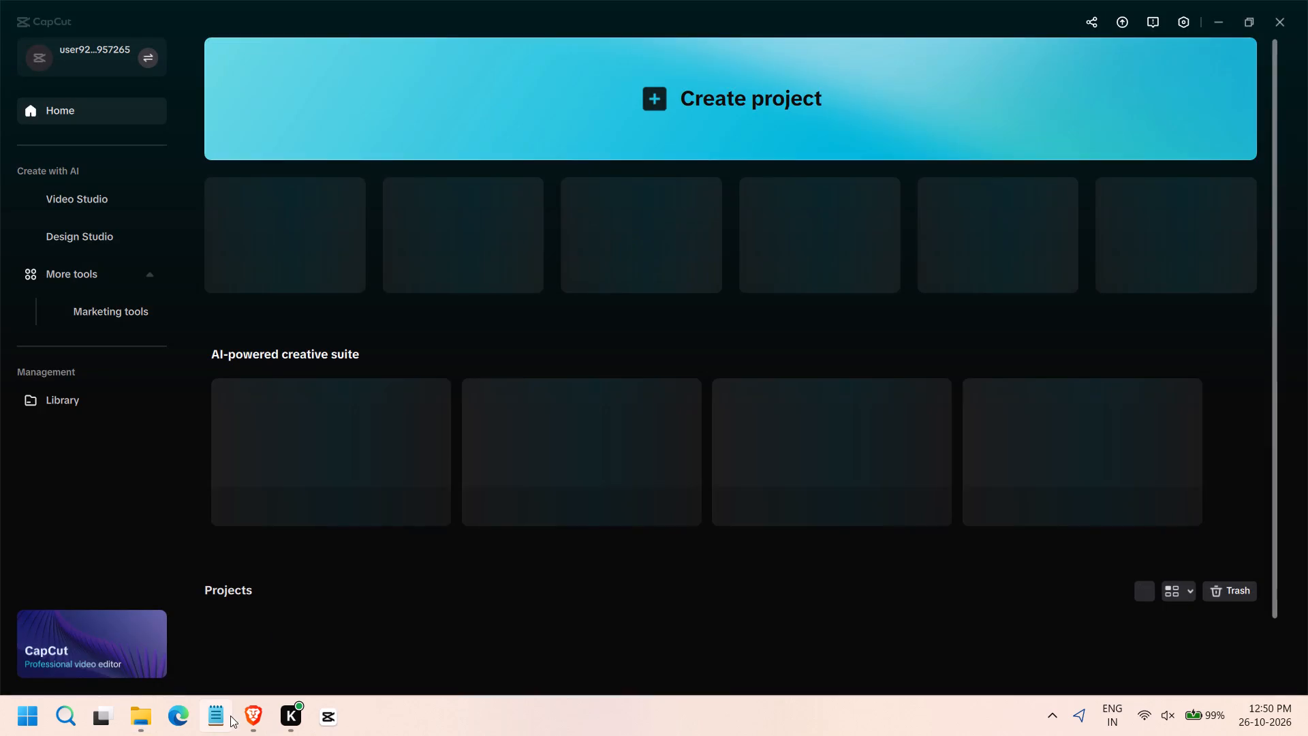
{"action": "left_click", "coordinate": [625, 121]}
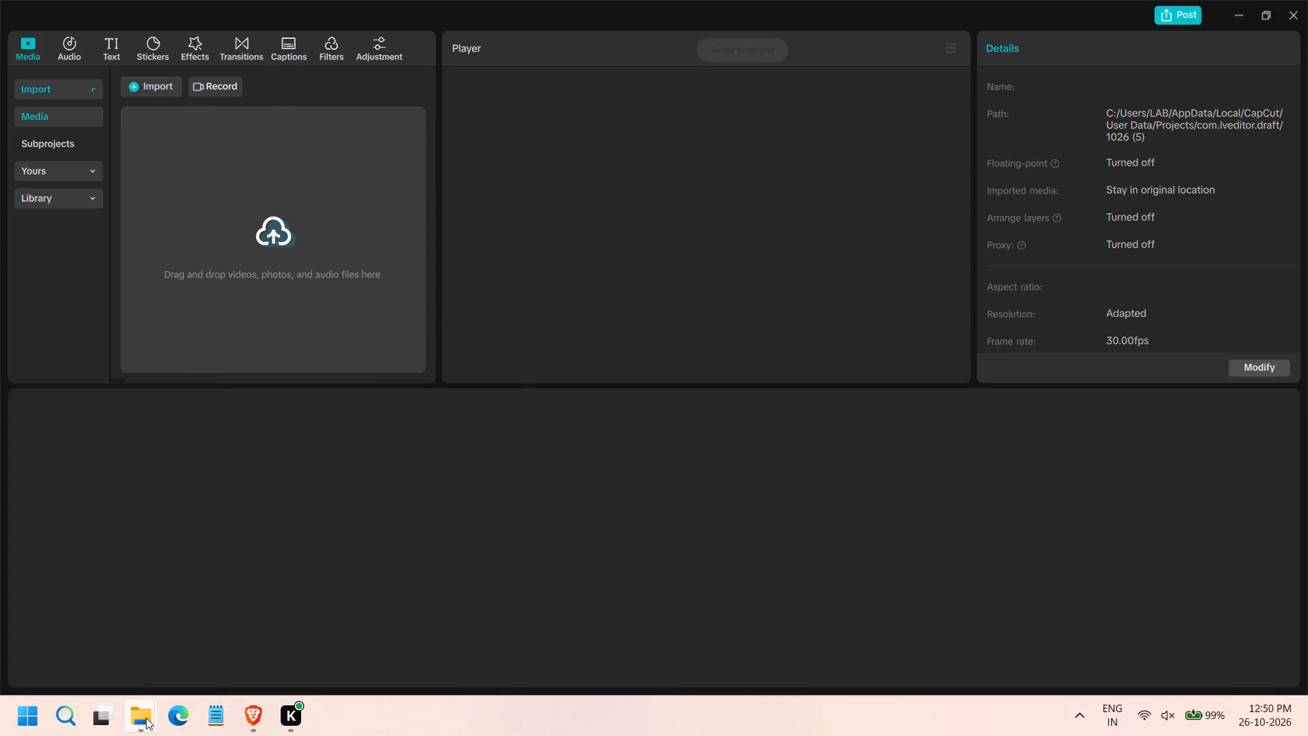
Delete che3, che4 and che5 from the chemistry folder in File Explorer.
{"action": "left_click", "coordinate": [145, 716]}
{"action": "left_click", "coordinate": [167, 637]}
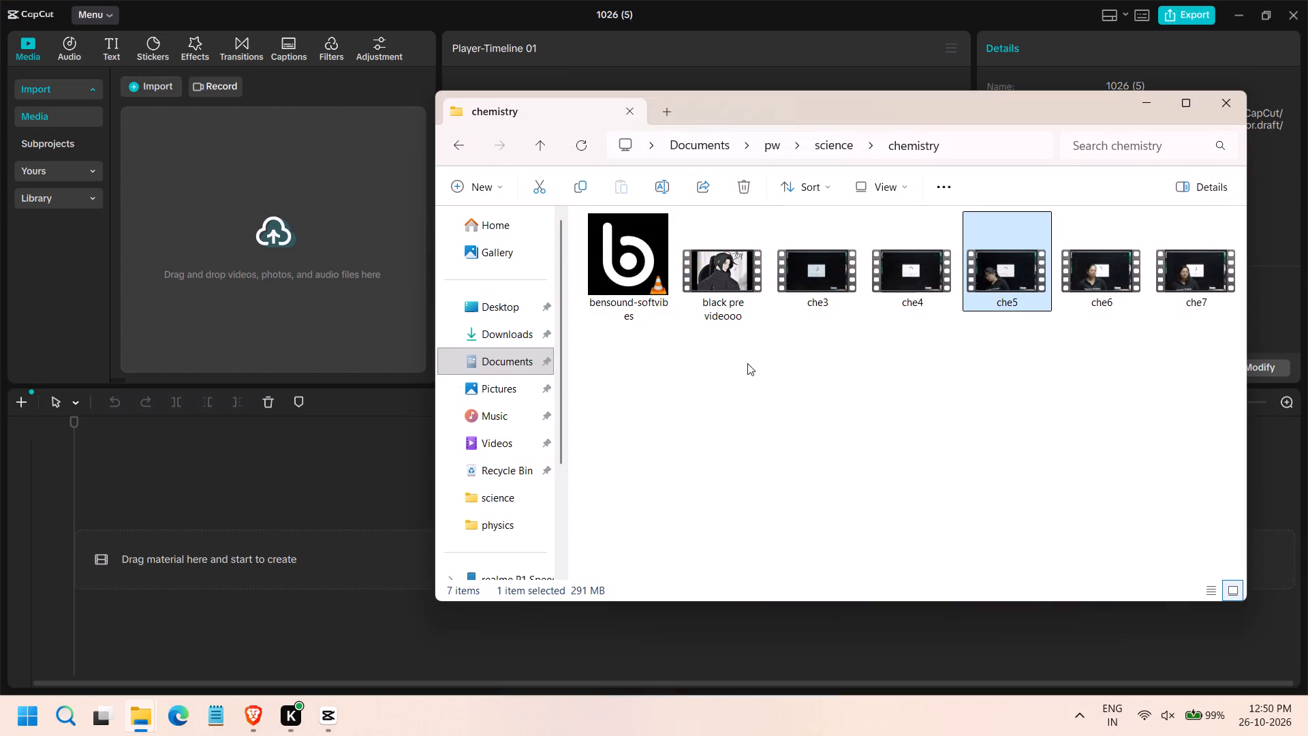
{"action": "left_click_drag", "start_coordinate": [813, 363], "coordinate": [1007, 269]}
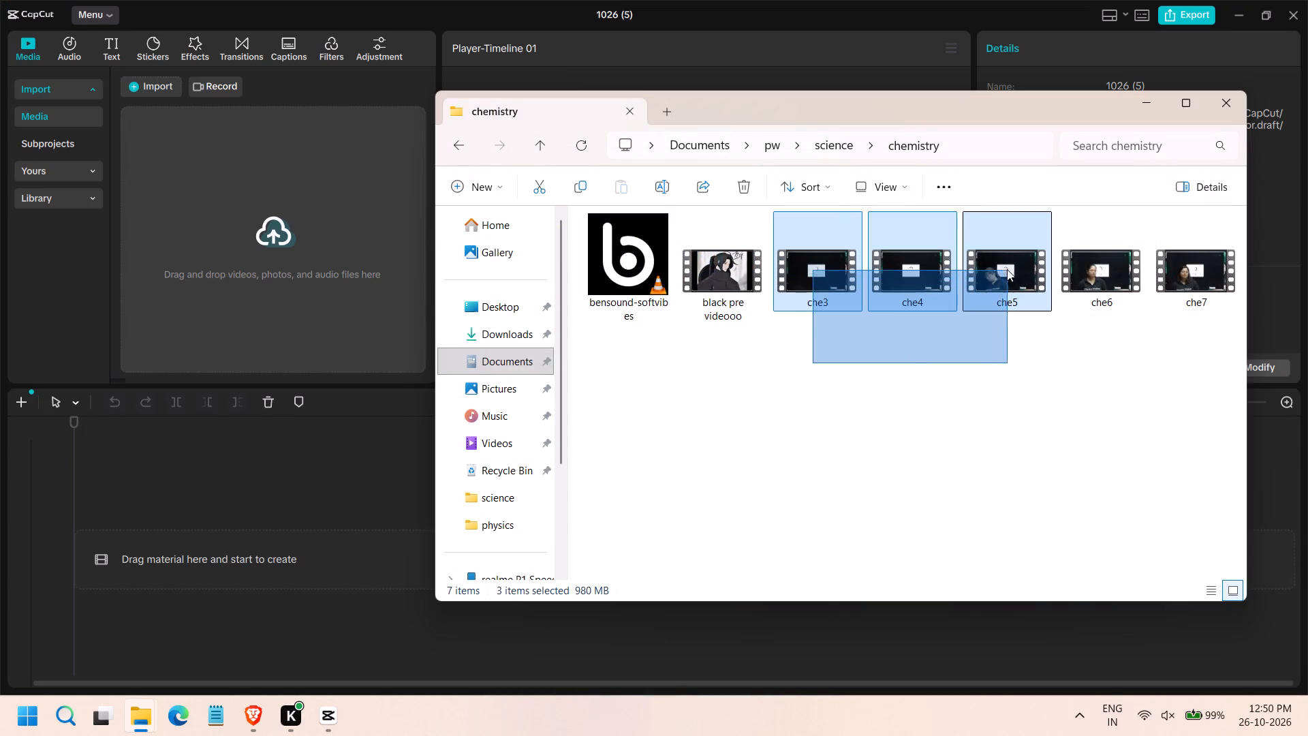
{"action": "left_click_drag", "start_coordinate": [1007, 269], "coordinate": [1007, 270]}
{"action": "left_click", "coordinate": [745, 190]}
Import bensound-softvibes, black pre videooo and che6 from the chemistry folder into the new CapCut project.
{"action": "left_click_drag", "start_coordinate": [664, 390], "coordinate": [822, 264]}
{"action": "left_click_drag", "start_coordinate": [739, 298], "coordinate": [276, 226]}
{"action": "left_click", "coordinate": [300, 319]}
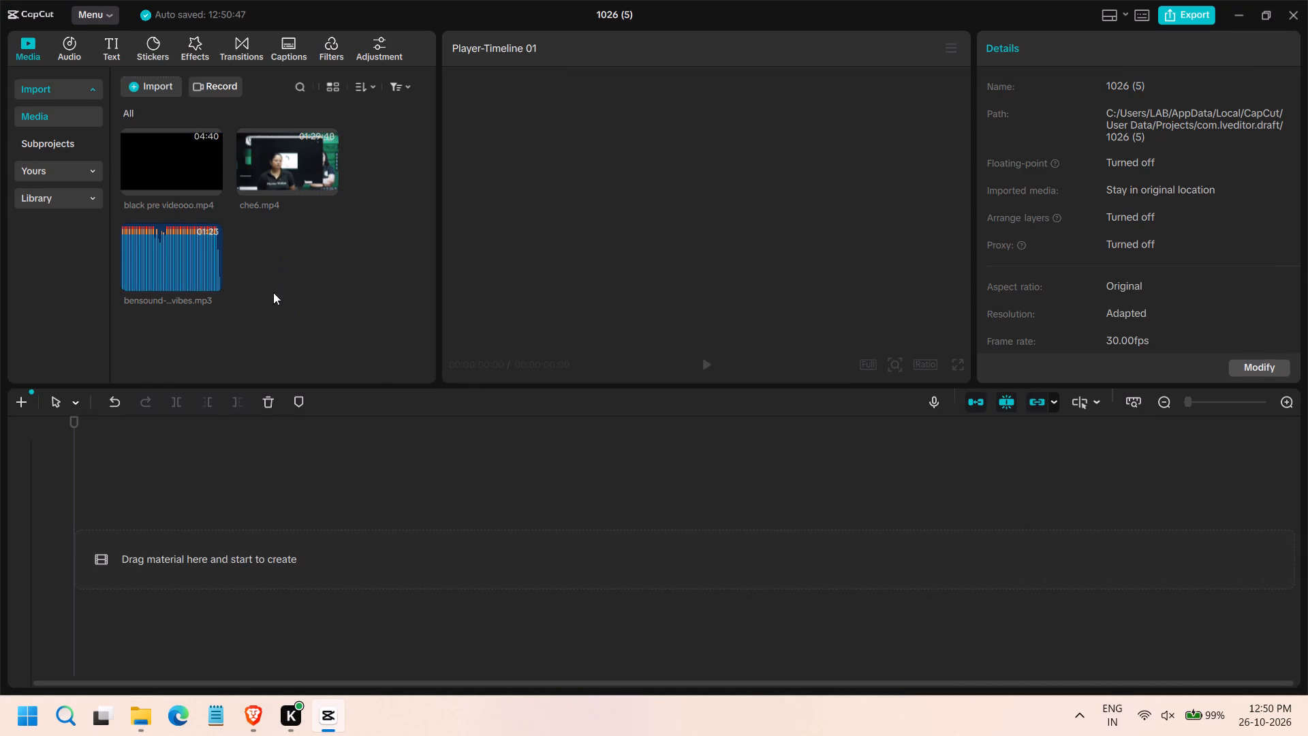
Place black pre videooo at the start of the timeline and che6 directly after it on the same track.
{"action": "left_click_drag", "start_coordinate": [153, 153], "coordinate": [159, 539]}
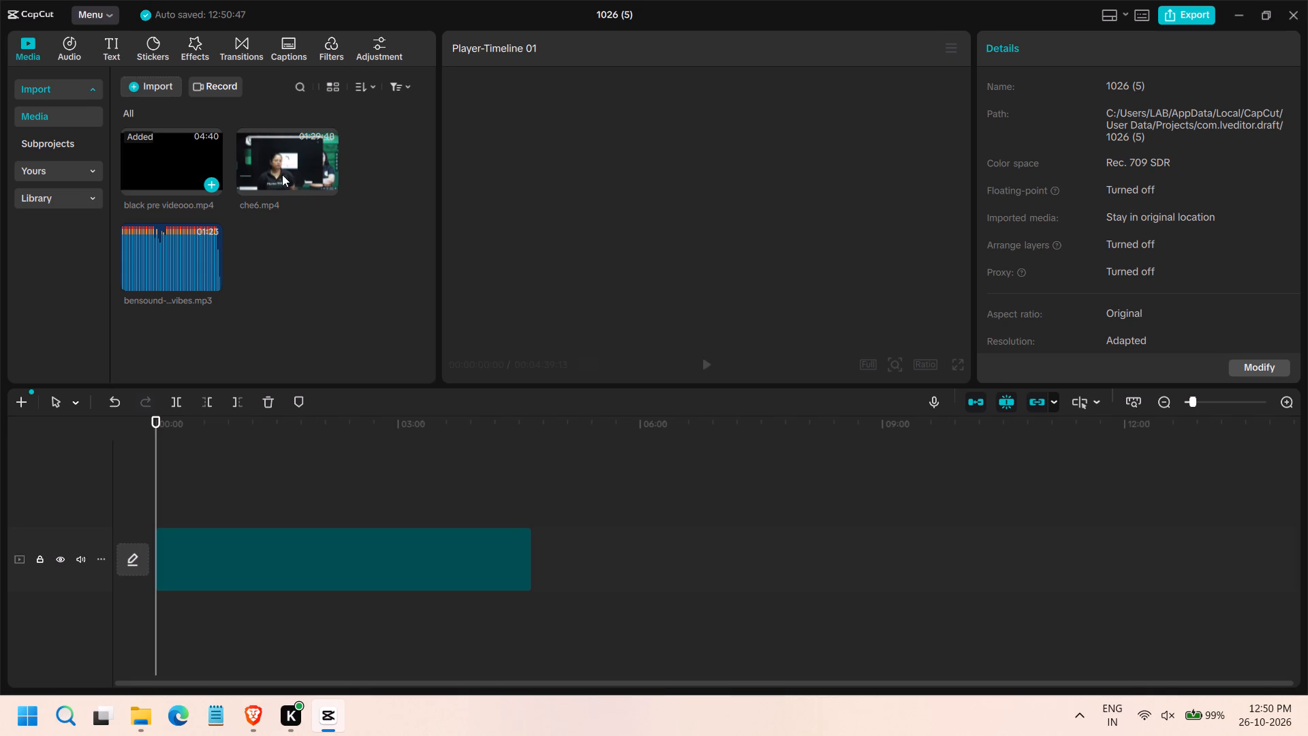
{"action": "left_click_drag", "start_coordinate": [282, 174], "coordinate": [558, 574]}
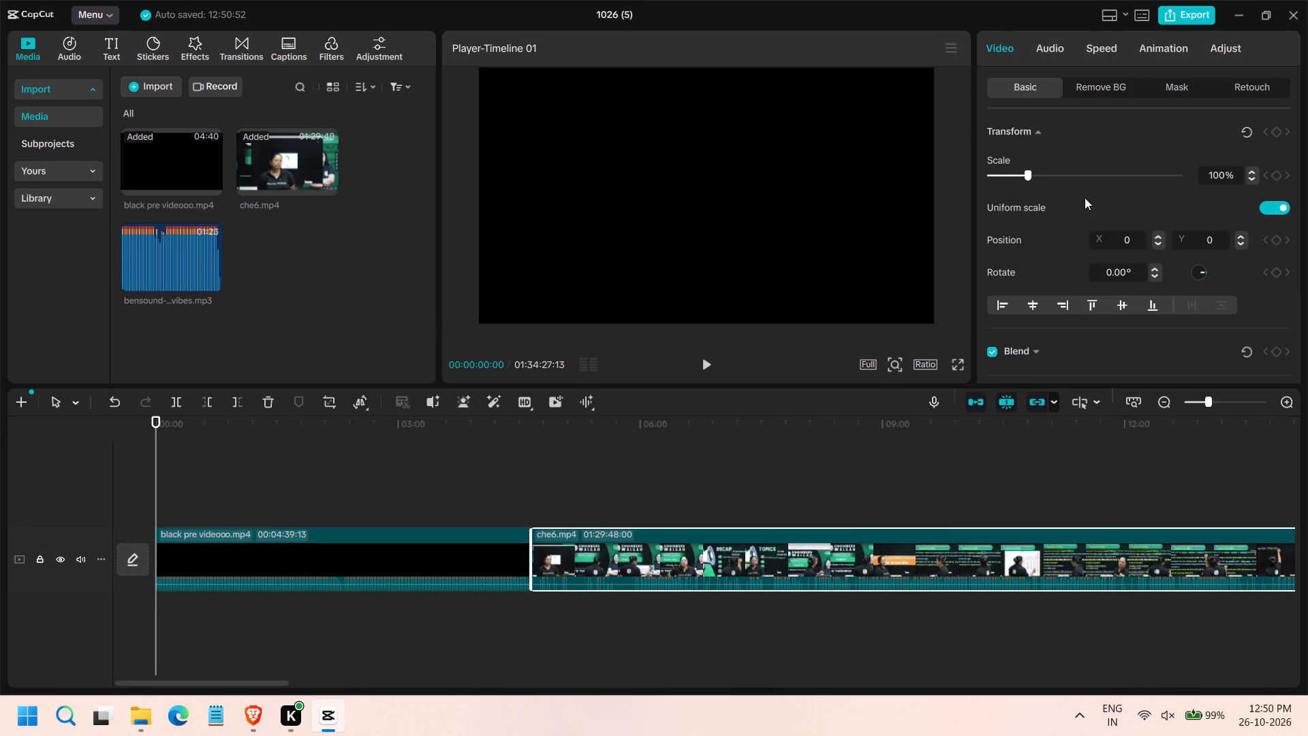
Set the che6 clip's playback speed to 1.85x.
{"action": "left_click", "coordinate": [1102, 46]}
{"action": "left_click", "coordinate": [1066, 153]}
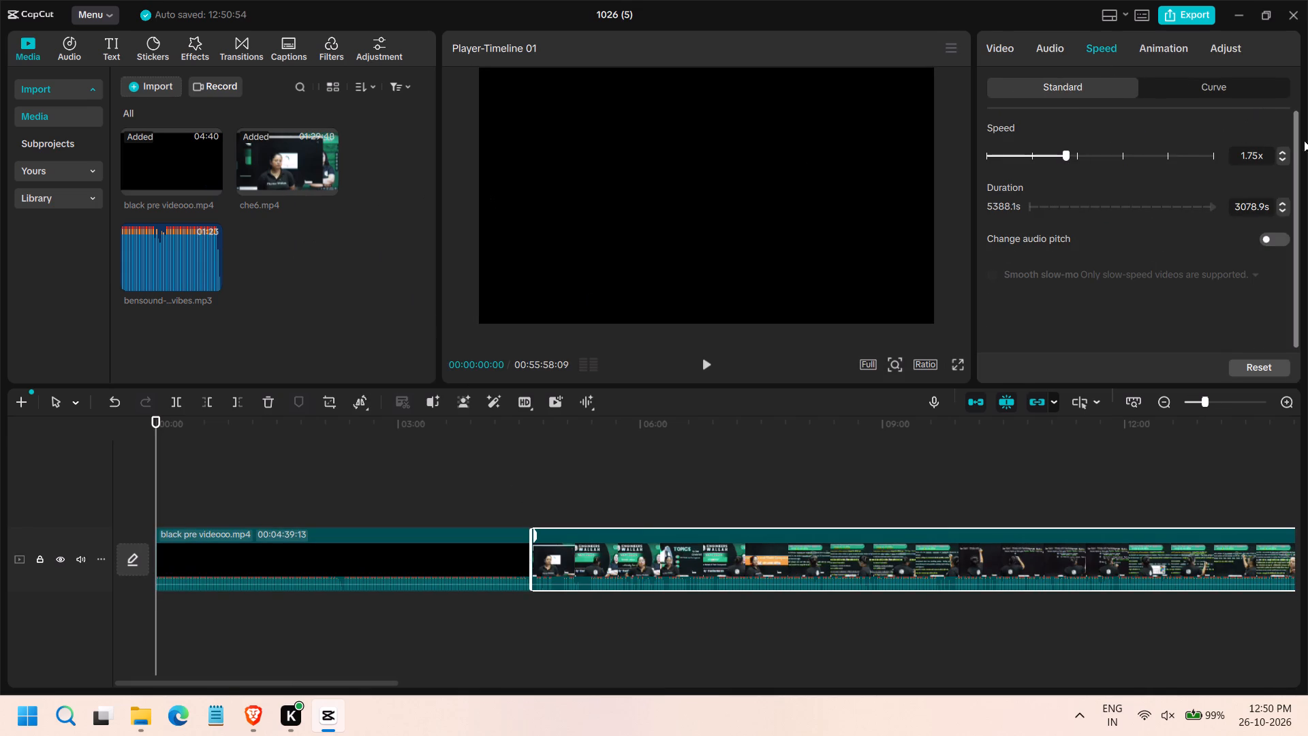
{"action": "left_click", "coordinate": [1283, 150]}
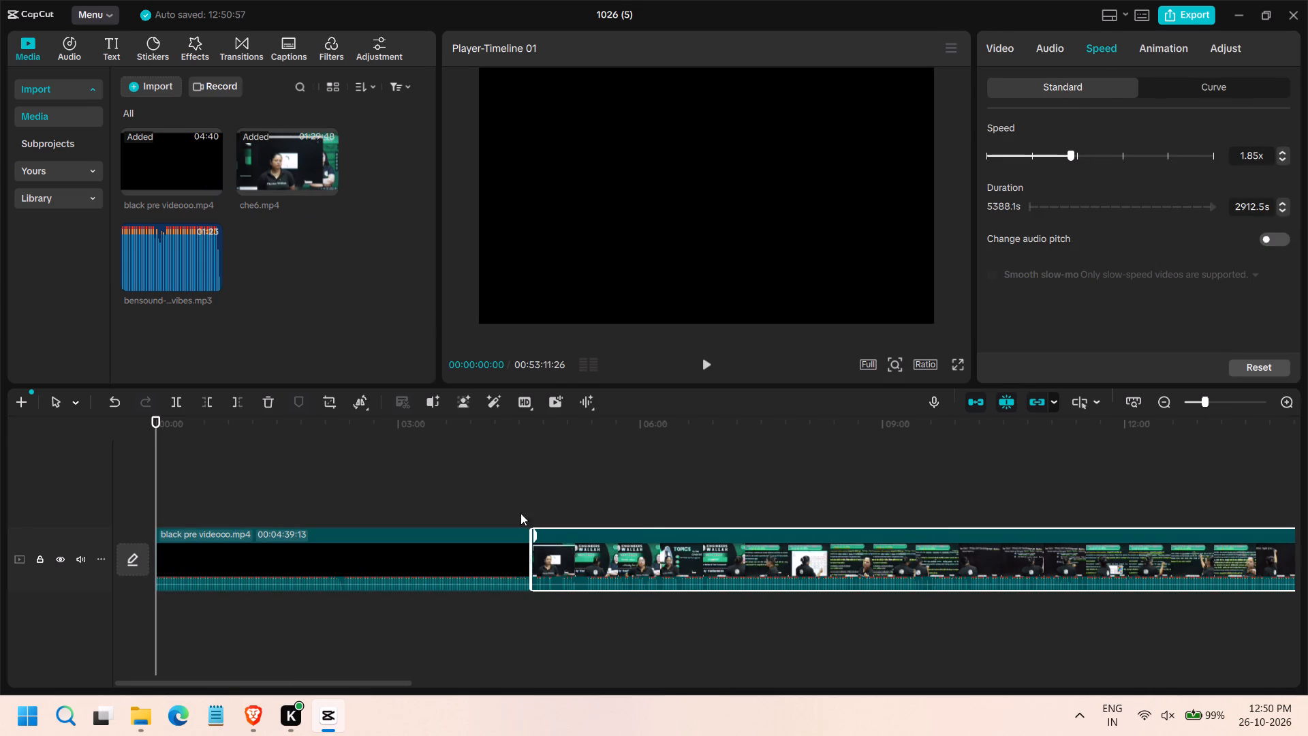
Place bensound-softvibes on an audio track beneath the end of the che6 clip, starting at about 00:53:07.
{"action": "left_click_drag", "start_coordinate": [159, 425], "coordinate": [1303, 474]}
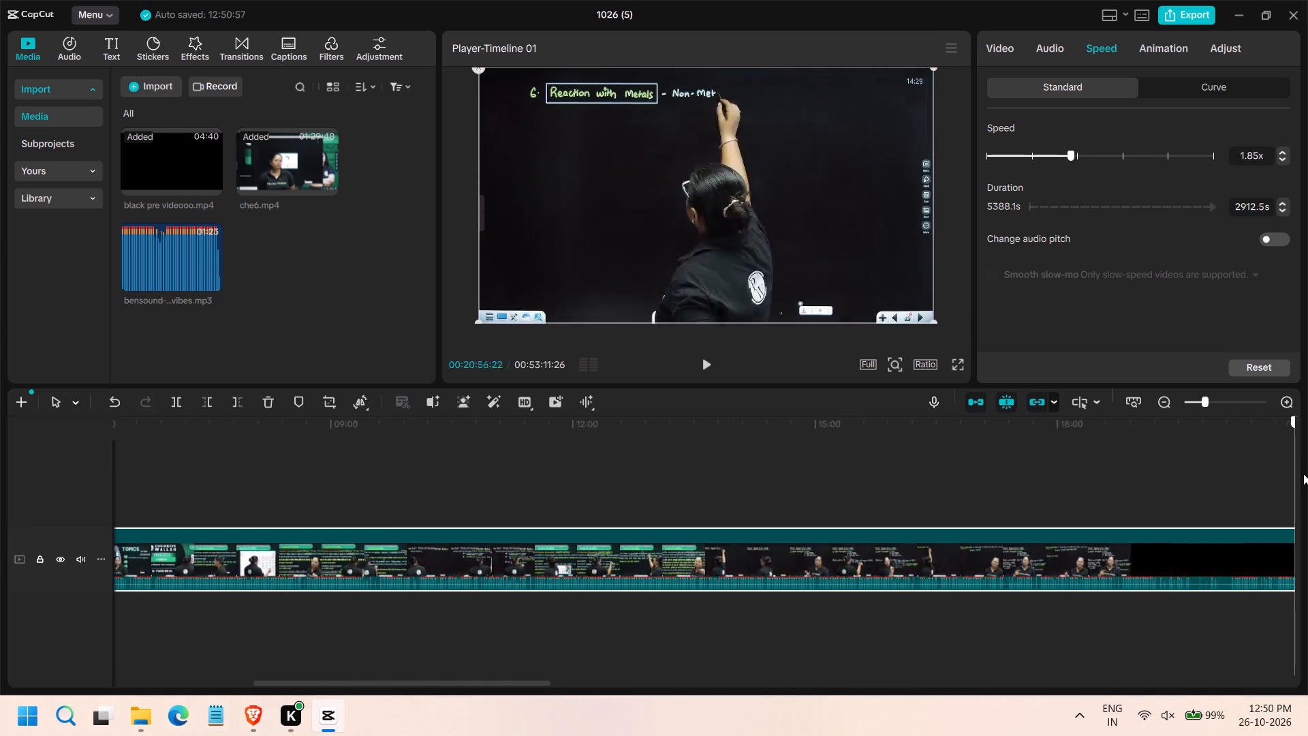
{"action": "left_click_drag", "start_coordinate": [1303, 474], "coordinate": [1304, 472]}
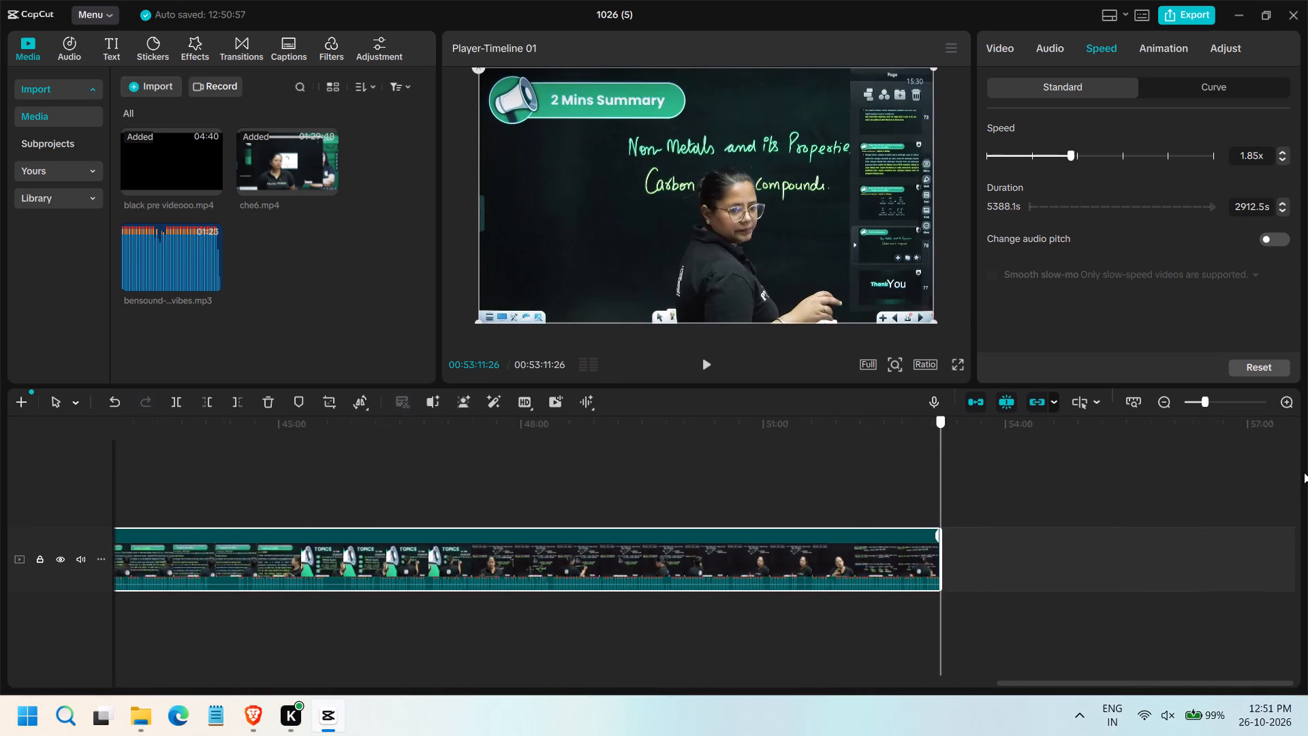
{"action": "left_click_drag", "start_coordinate": [1304, 472], "coordinate": [926, 503]}
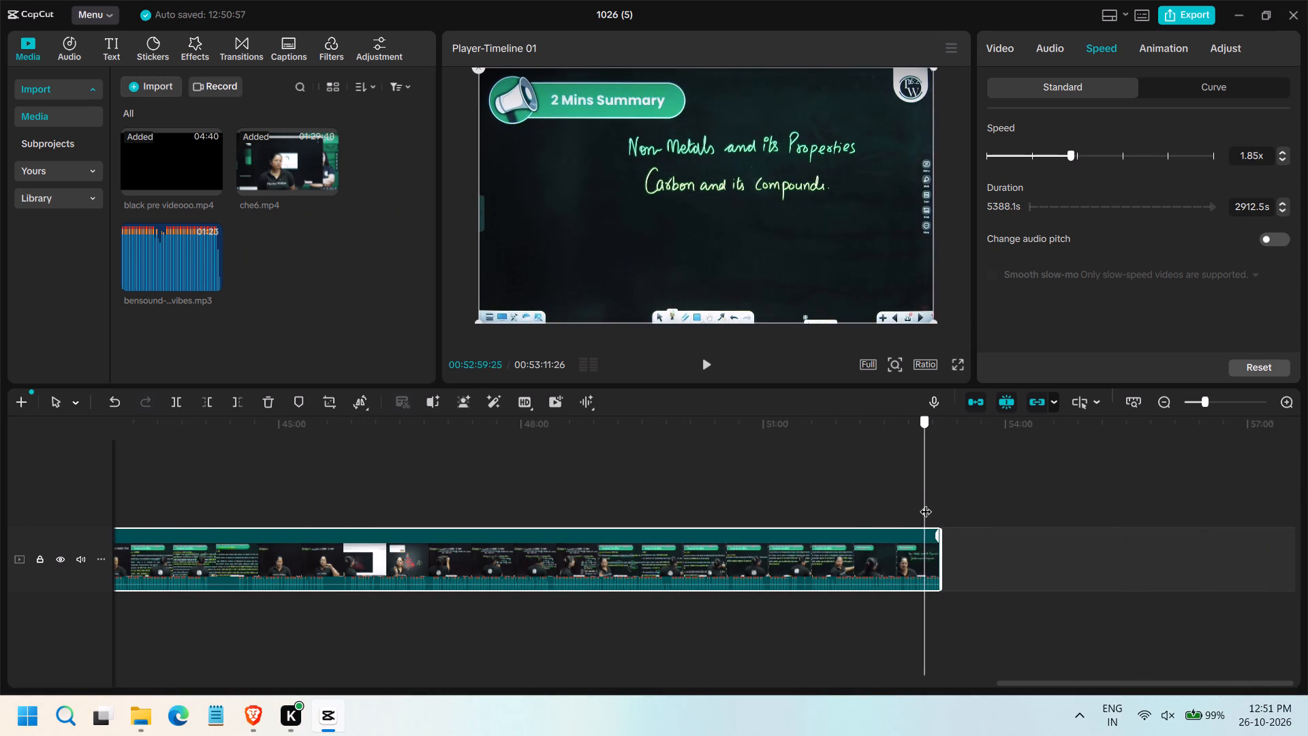
{"action": "left_click_drag", "start_coordinate": [926, 503], "coordinate": [935, 505]}
{"action": "left_click_drag", "start_coordinate": [169, 260], "coordinate": [341, 293]}
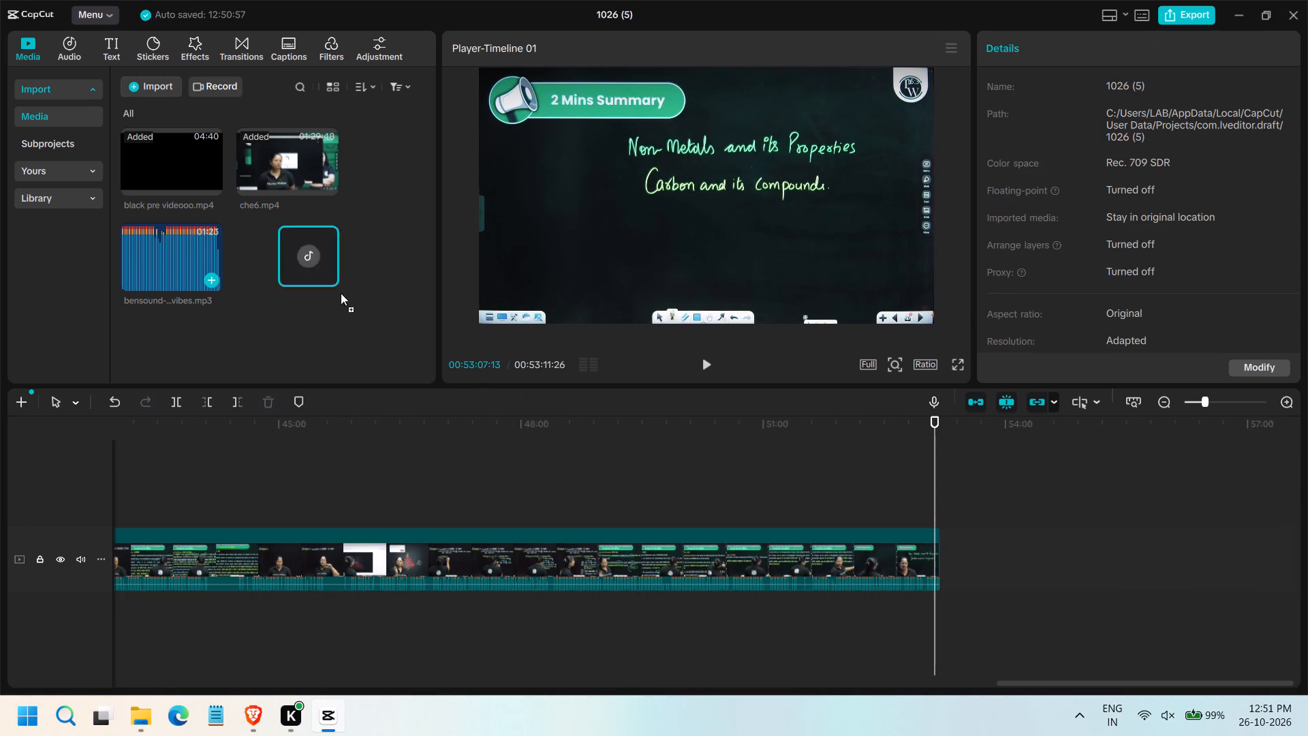
{"action": "left_click_drag", "start_coordinate": [341, 293], "coordinate": [941, 617]}
{"action": "left_click", "coordinate": [969, 616]}
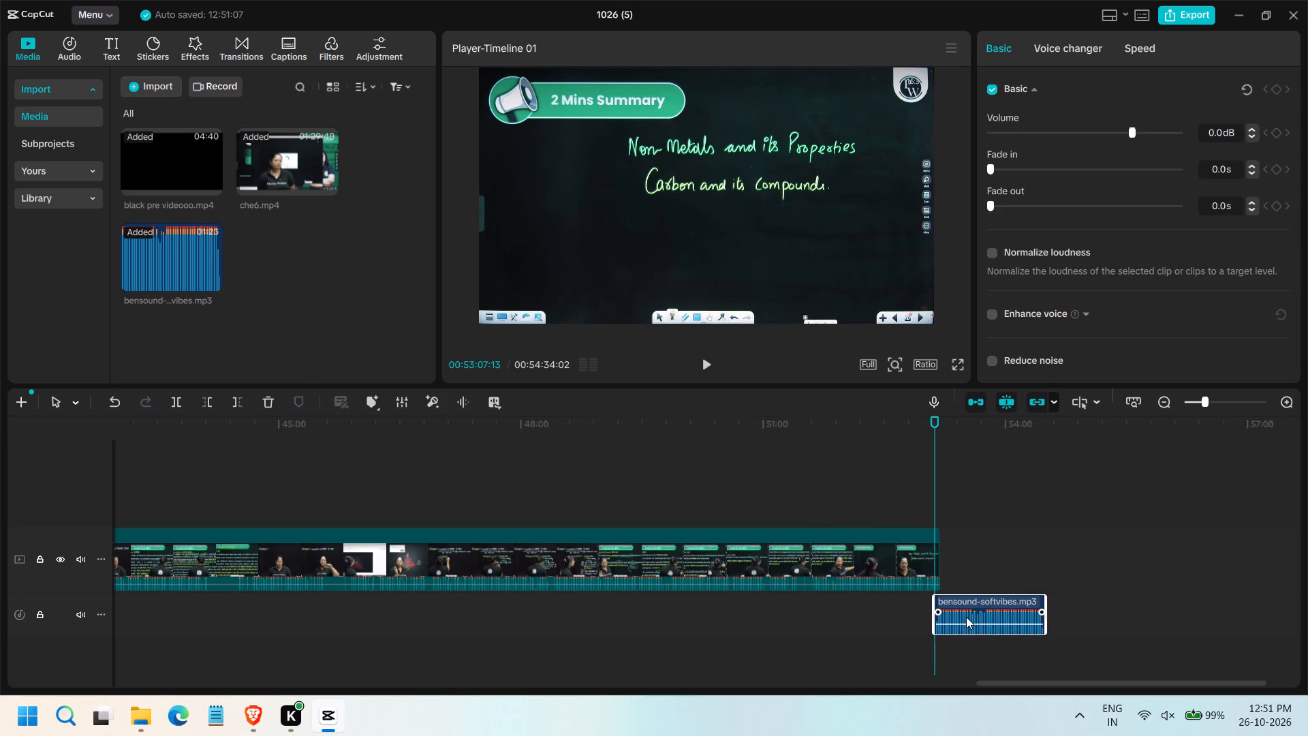
Add black pre videooo directly after the che6 clip on the main video track.
{"action": "left_click_drag", "start_coordinate": [197, 159], "coordinate": [1052, 626]}
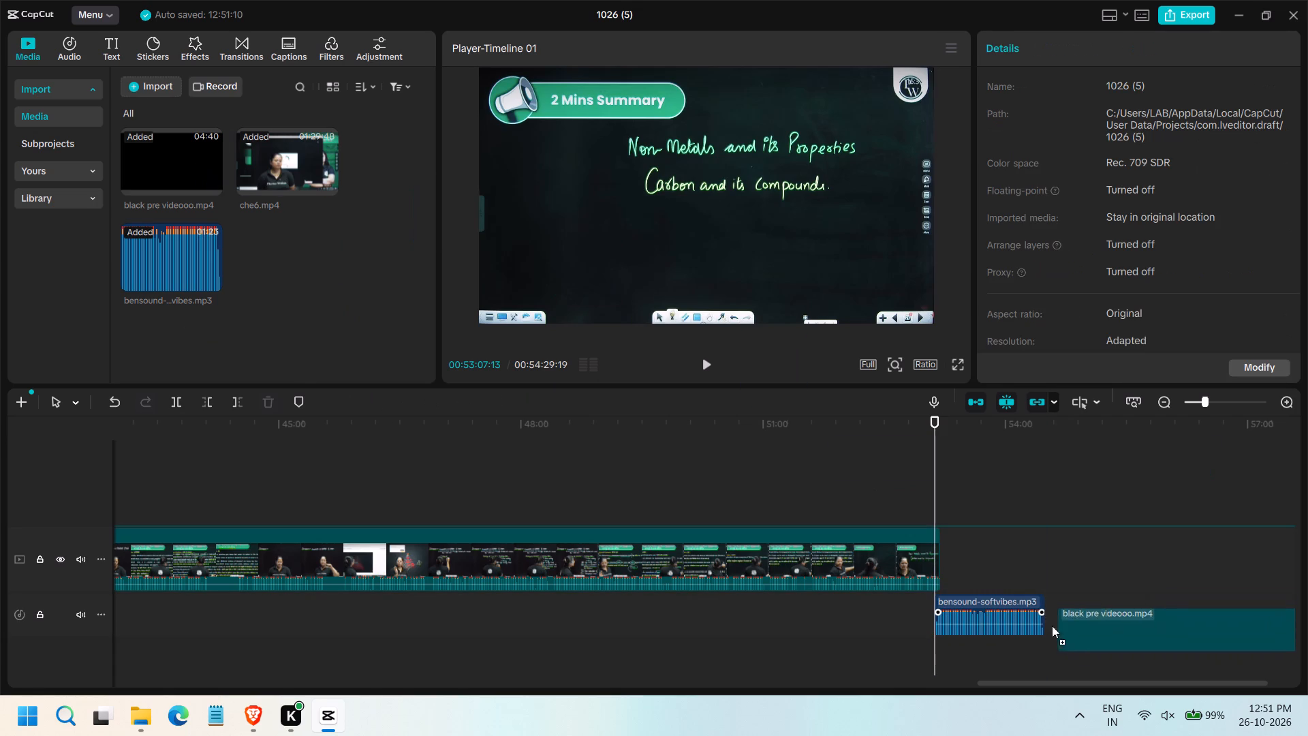
{"action": "left_click_drag", "start_coordinate": [1052, 626], "coordinate": [952, 557]}
Review the assembled timeline from the end of the che6 lecture back to its start and on to the closing black clip.
{"action": "left_click_drag", "start_coordinate": [936, 427], "coordinate": [362, 474]}
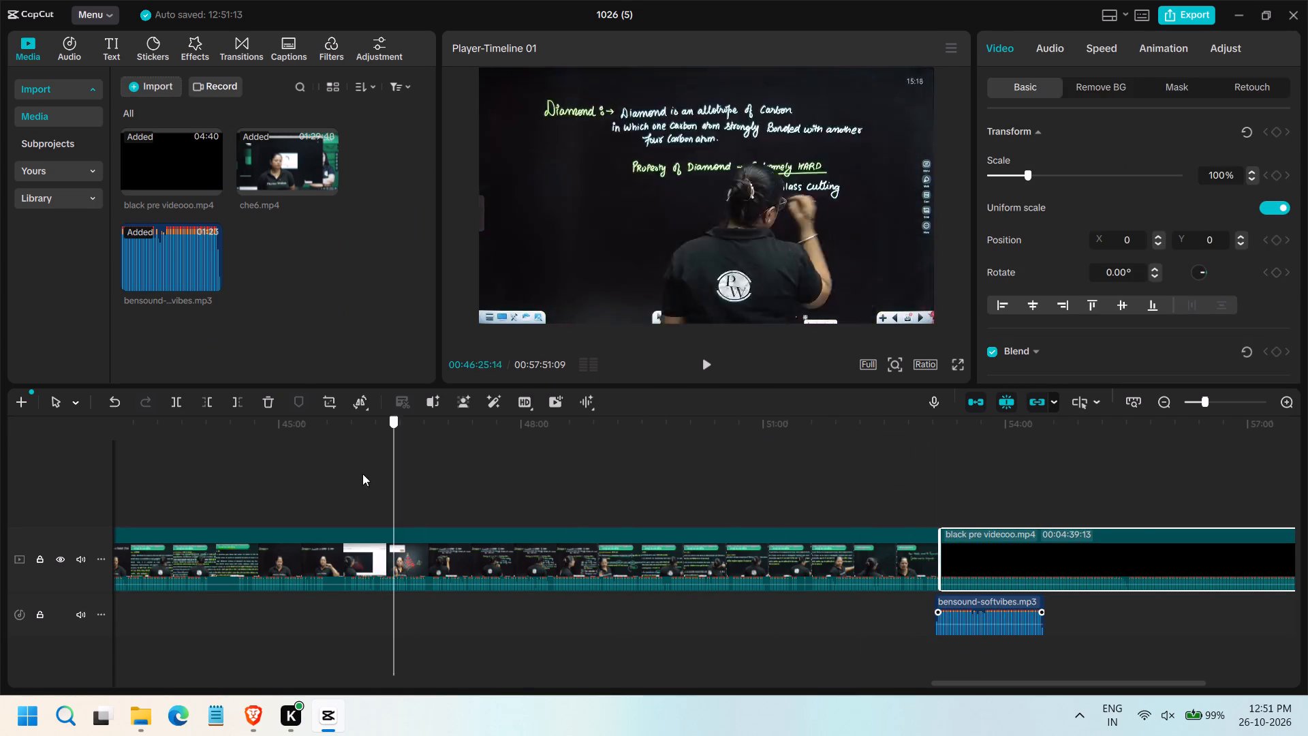
{"action": "left_click_drag", "start_coordinate": [362, 474], "coordinate": [199, 442]}
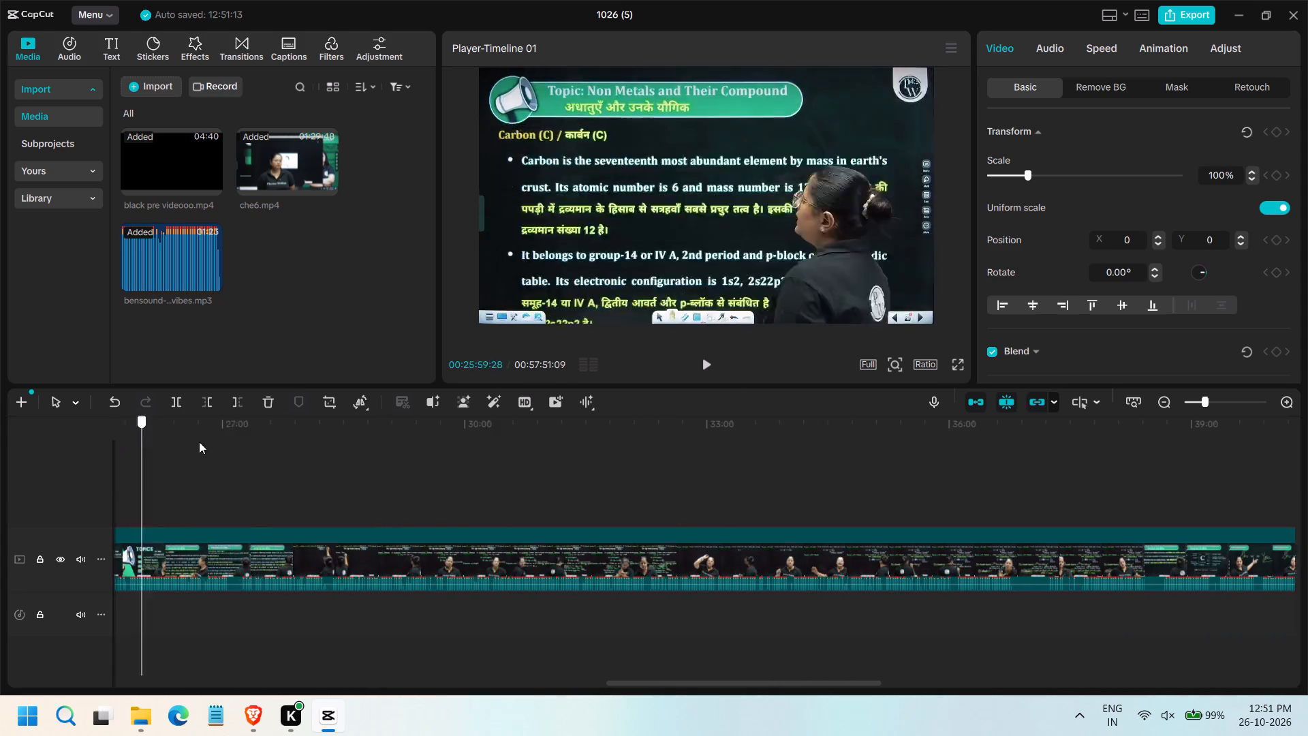
{"action": "left_click_drag", "start_coordinate": [199, 442], "coordinate": [127, 457]}
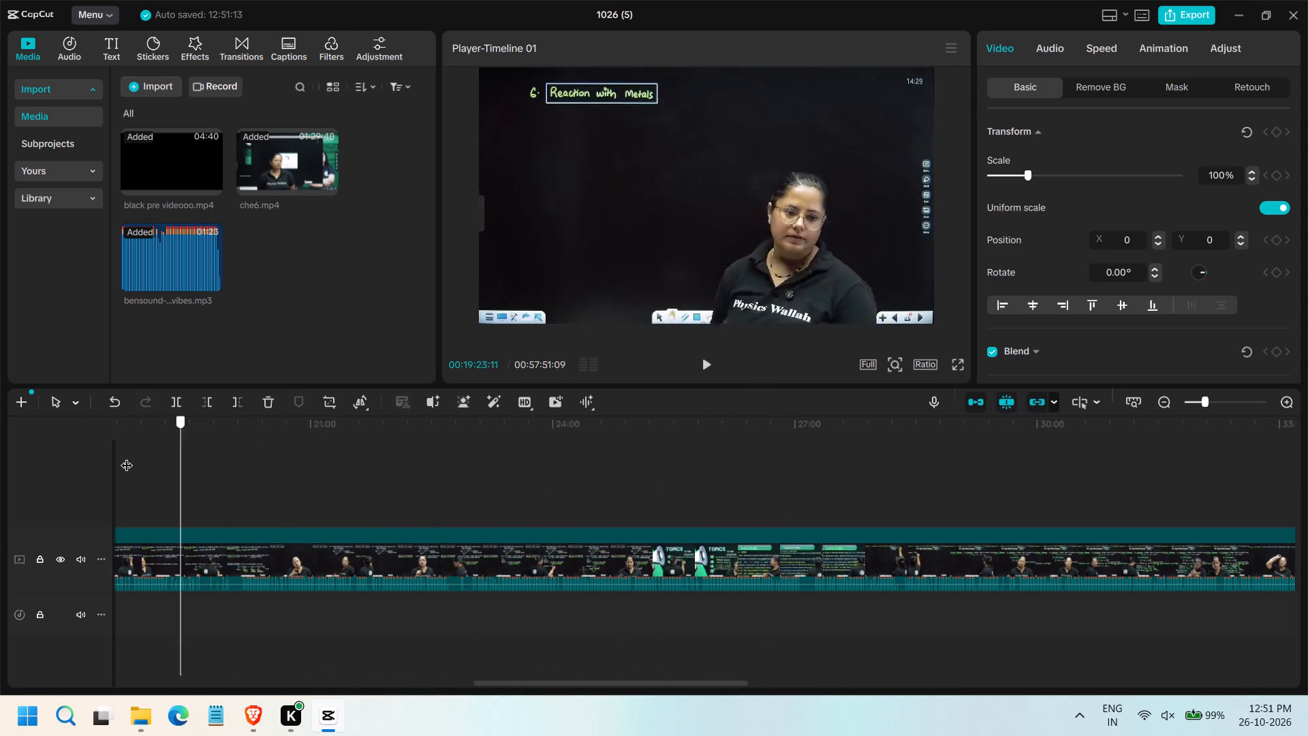
{"action": "left_click_drag", "start_coordinate": [127, 457], "coordinate": [465, 450]}
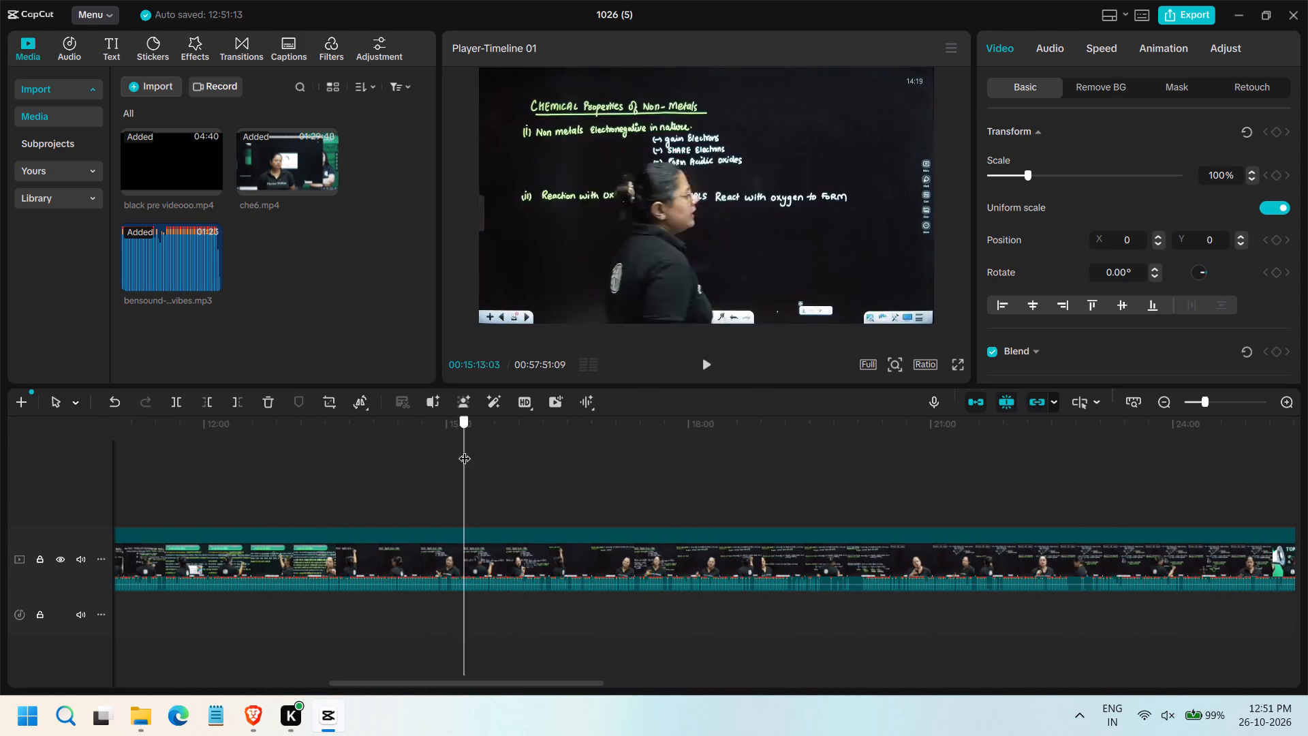
{"action": "left_click_drag", "start_coordinate": [465, 450], "coordinate": [959, 486]}
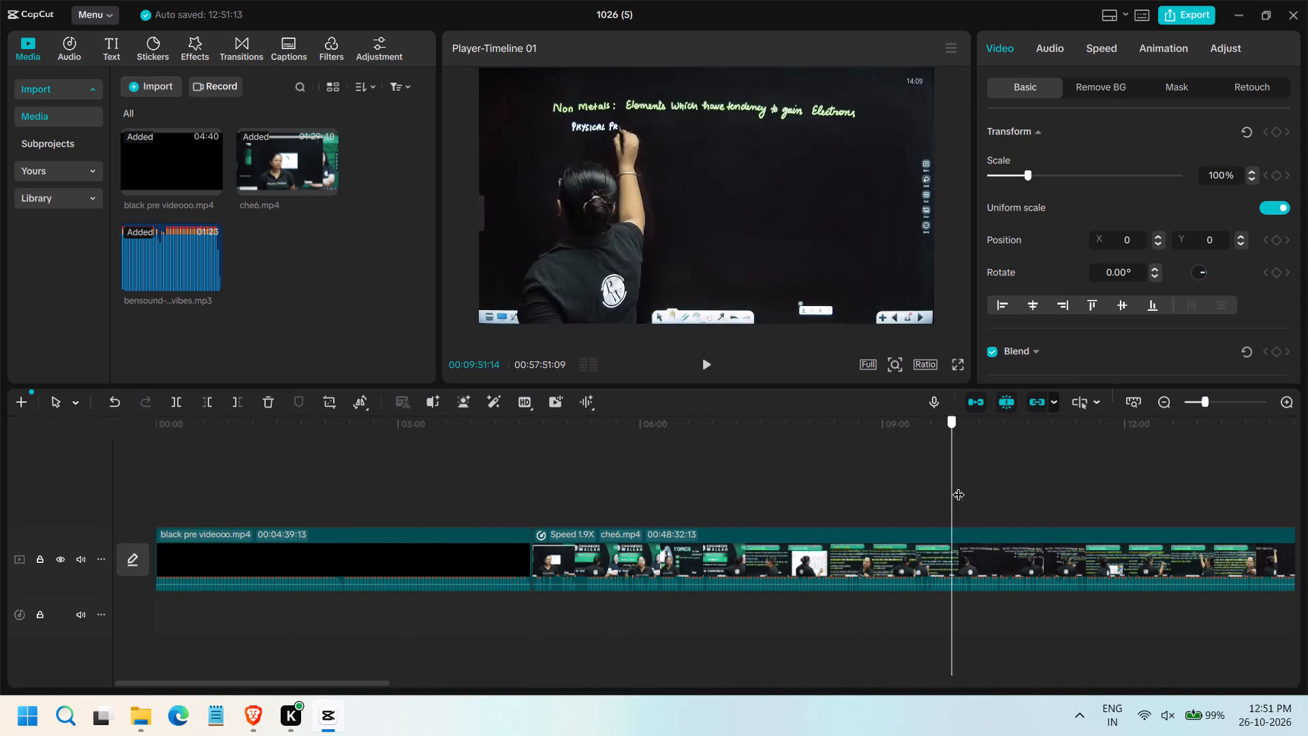
{"action": "left_click_drag", "start_coordinate": [959, 486], "coordinate": [1305, 492]}
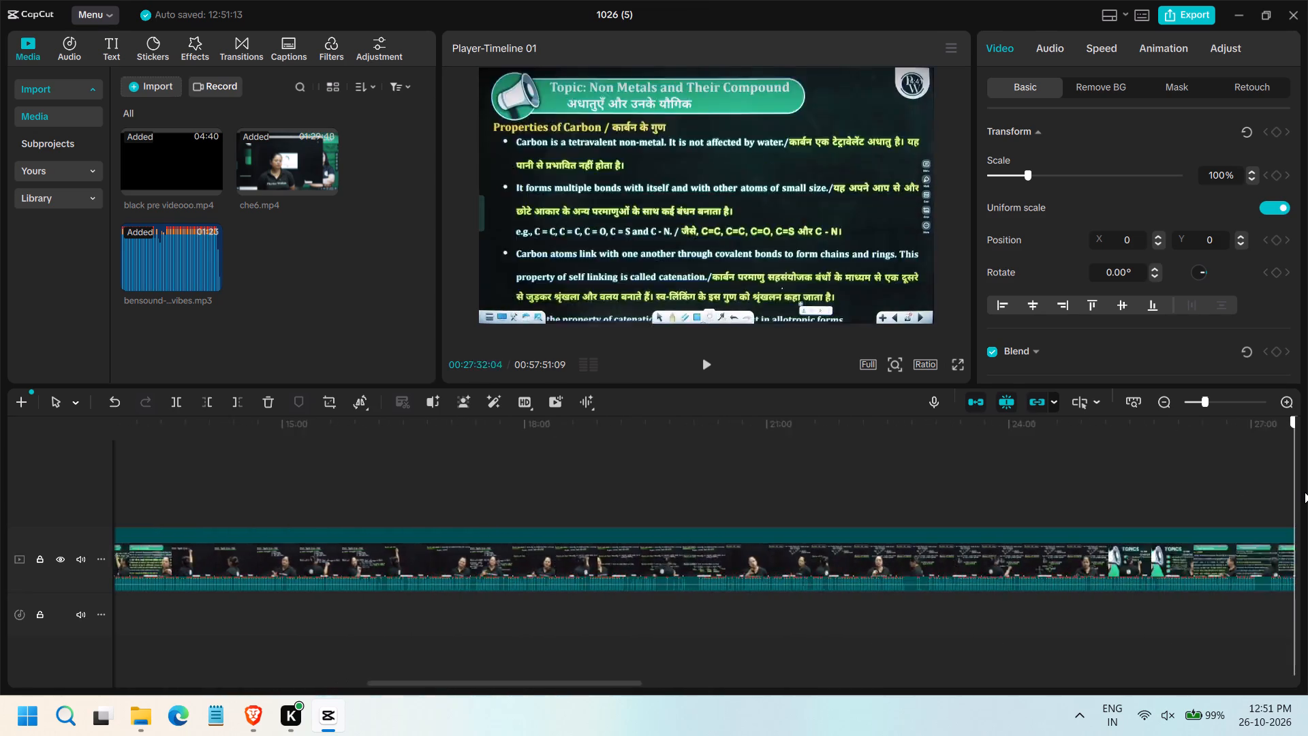
{"action": "left_click_drag", "start_coordinate": [1305, 492], "coordinate": [1106, 516]}
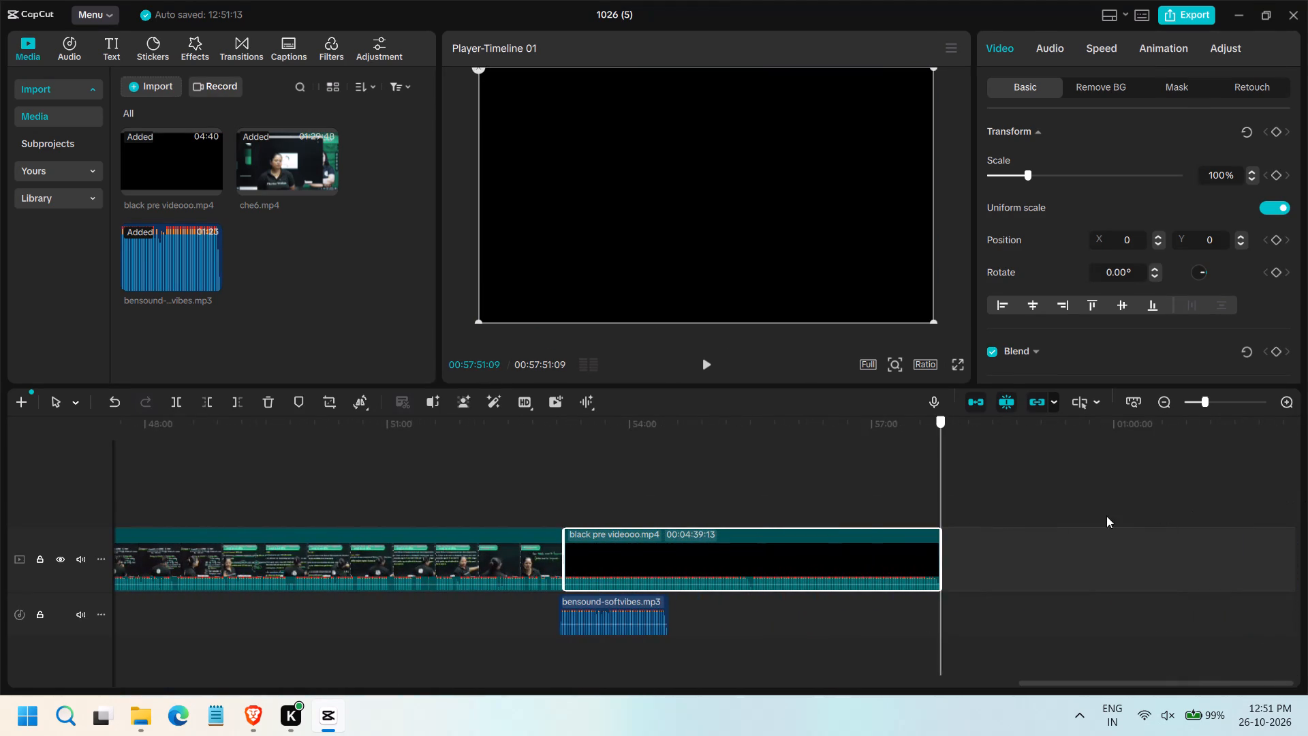
{"action": "left_click_drag", "start_coordinate": [1106, 516], "coordinate": [691, 490]}
Export the che6 video under the name C6, and close the project once the export has finished.
{"action": "left_click", "coordinate": [1176, 18]}
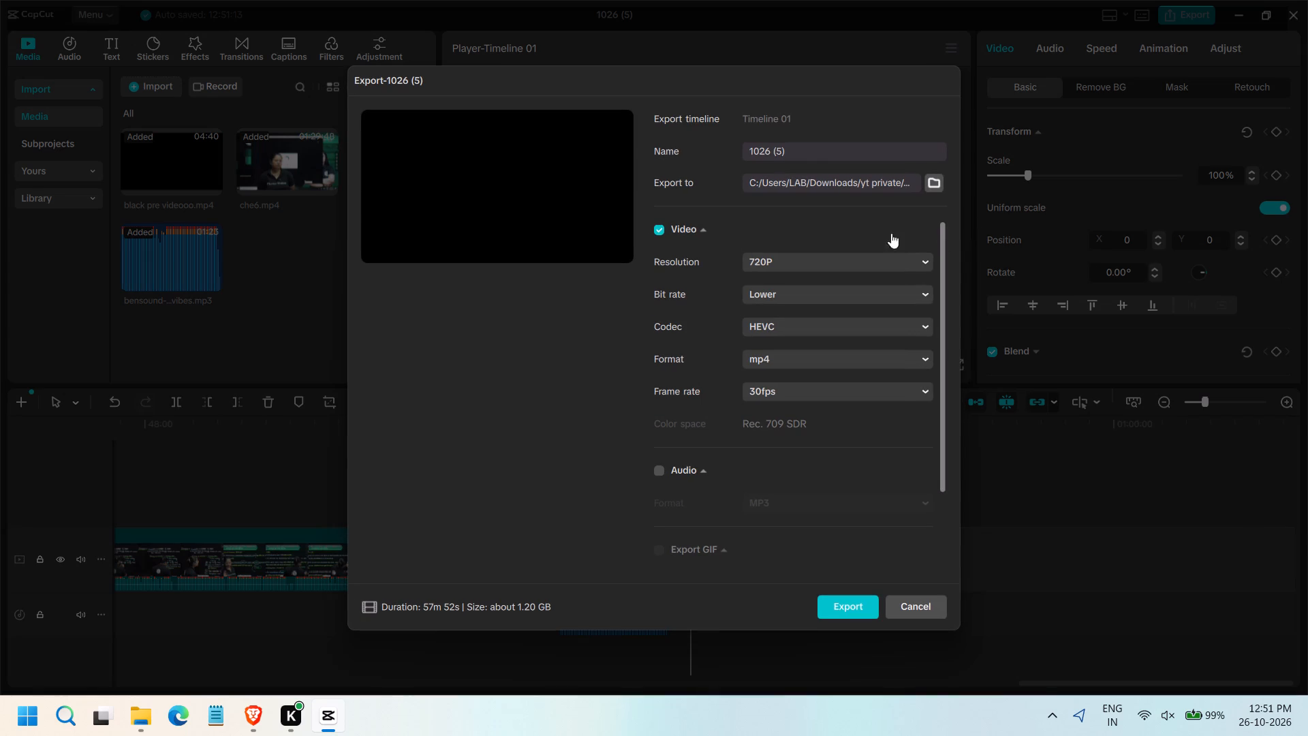
{"action": "left_click_drag", "start_coordinate": [812, 159], "coordinate": [696, 155]}
{"action": "key", "text": "shift+c"}
{"action": "key", "text": "6"}
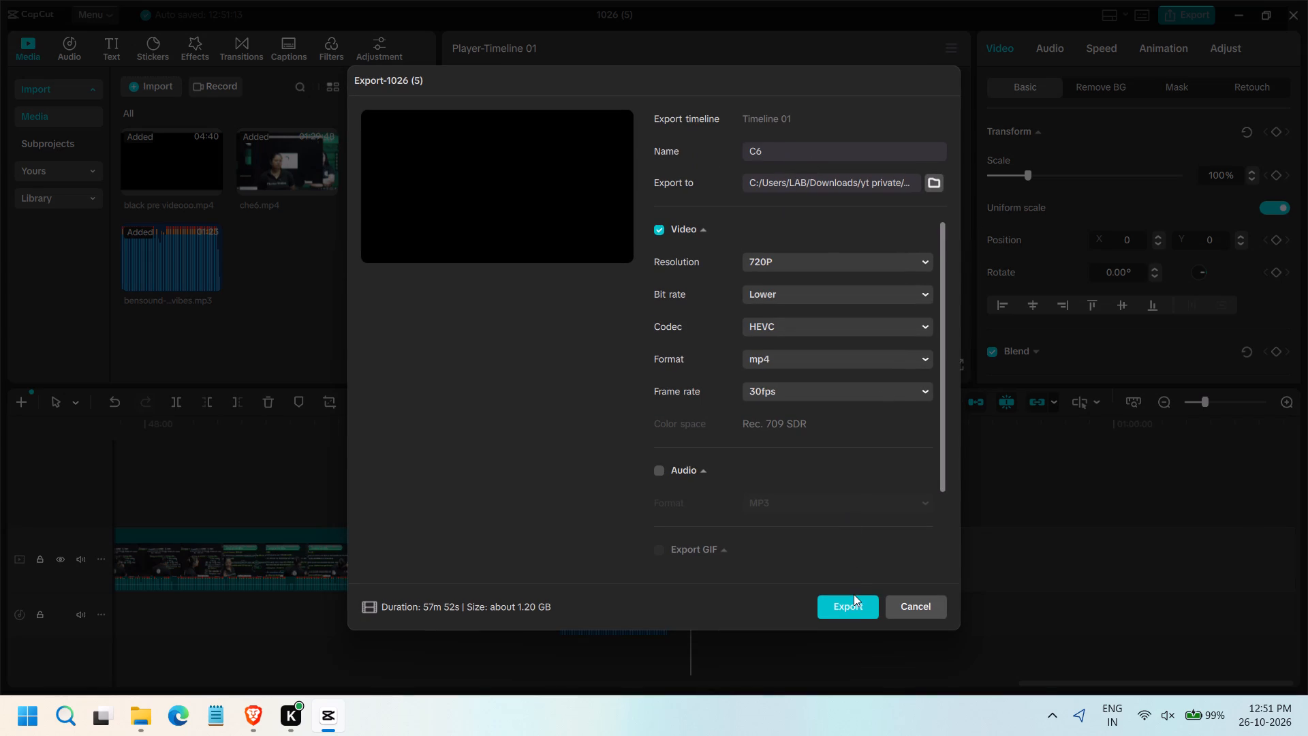
{"action": "left_click", "coordinate": [854, 608]}
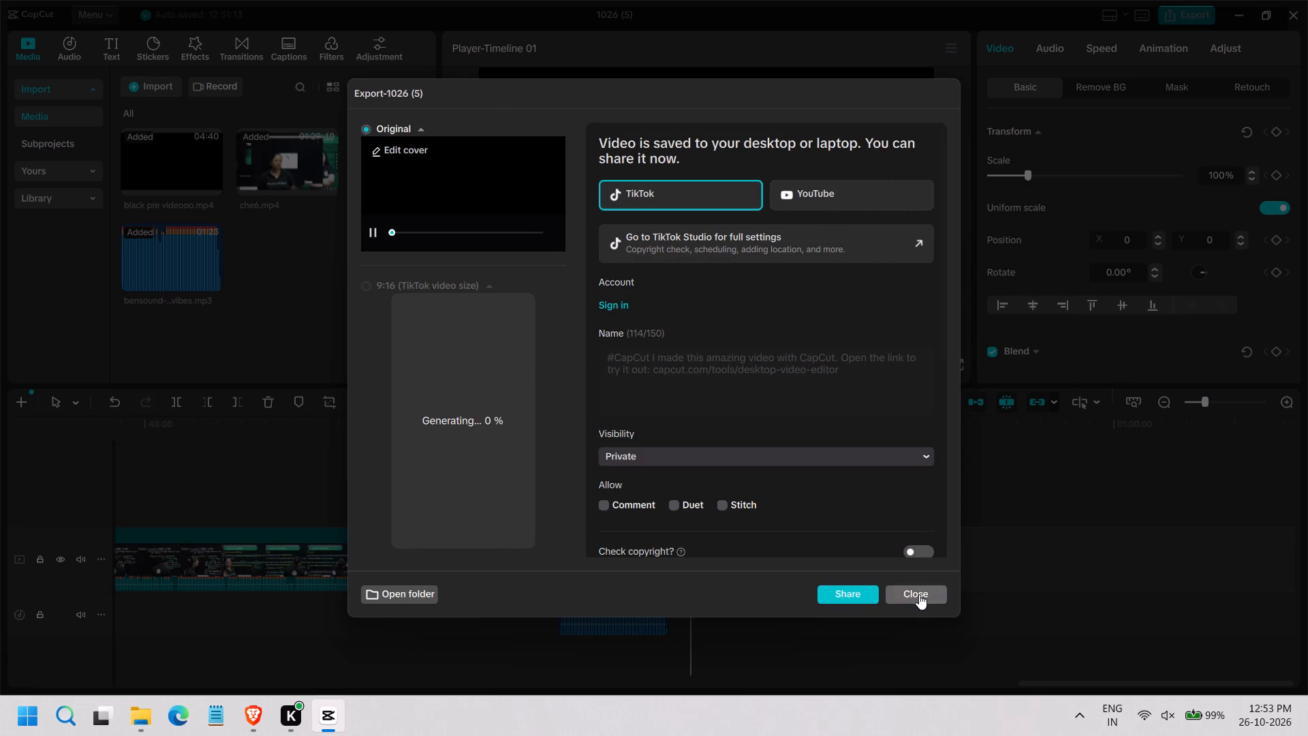
{"action": "left_click", "coordinate": [919, 594]}
{"action": "left_click", "coordinate": [1289, 11]}
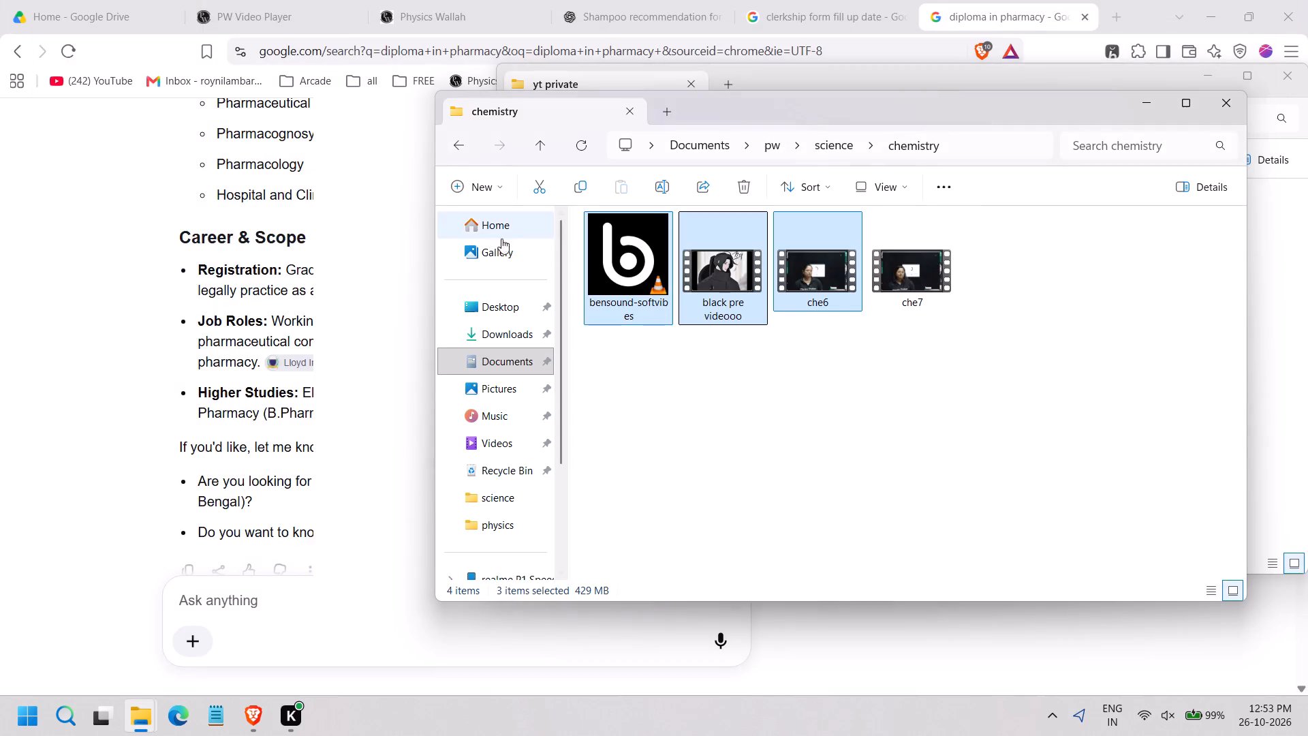
Create a new project and import bensound-softvibes and black pre videooo from the yt private folder.
{"action": "left_click", "coordinate": [136, 717]}
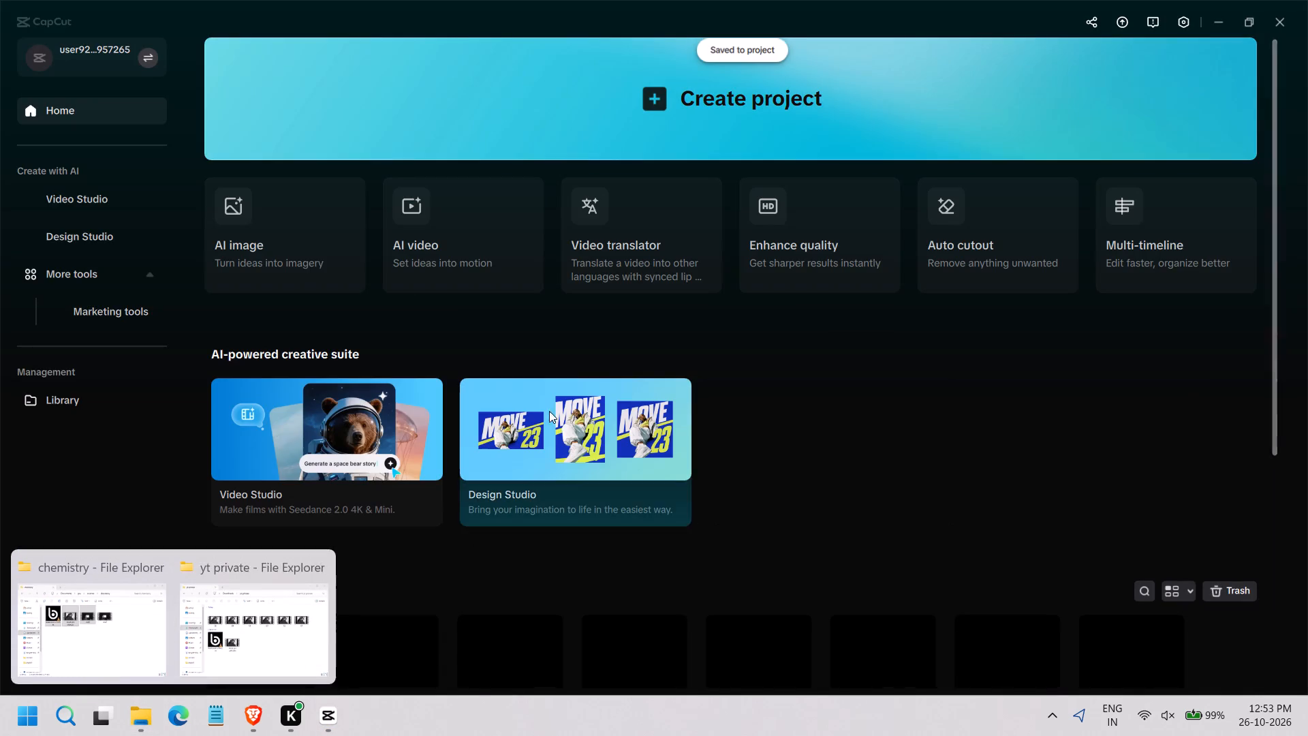
{"action": "left_click", "coordinate": [214, 626]}
{"action": "left_click_drag", "start_coordinate": [911, 407], "coordinate": [752, 408]}
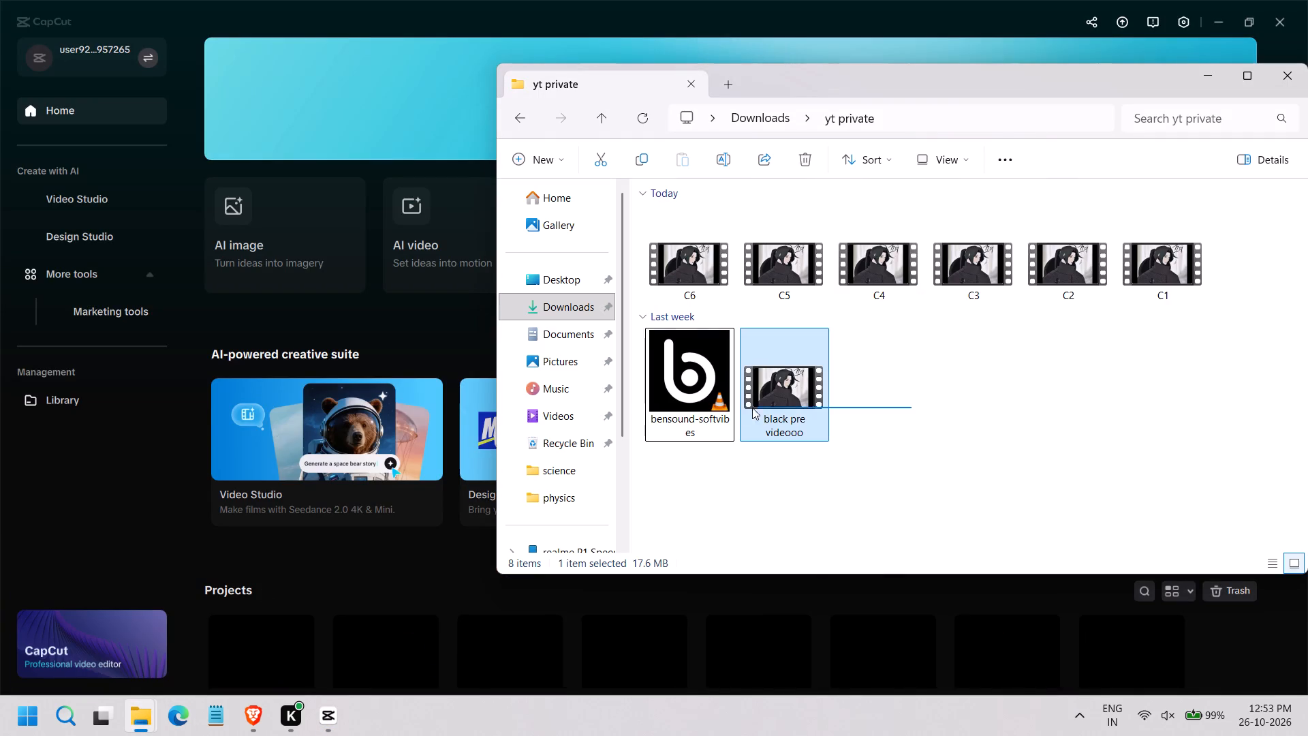
{"action": "left_click_drag", "start_coordinate": [752, 408], "coordinate": [687, 406]}
{"action": "left_click", "coordinate": [362, 132]}
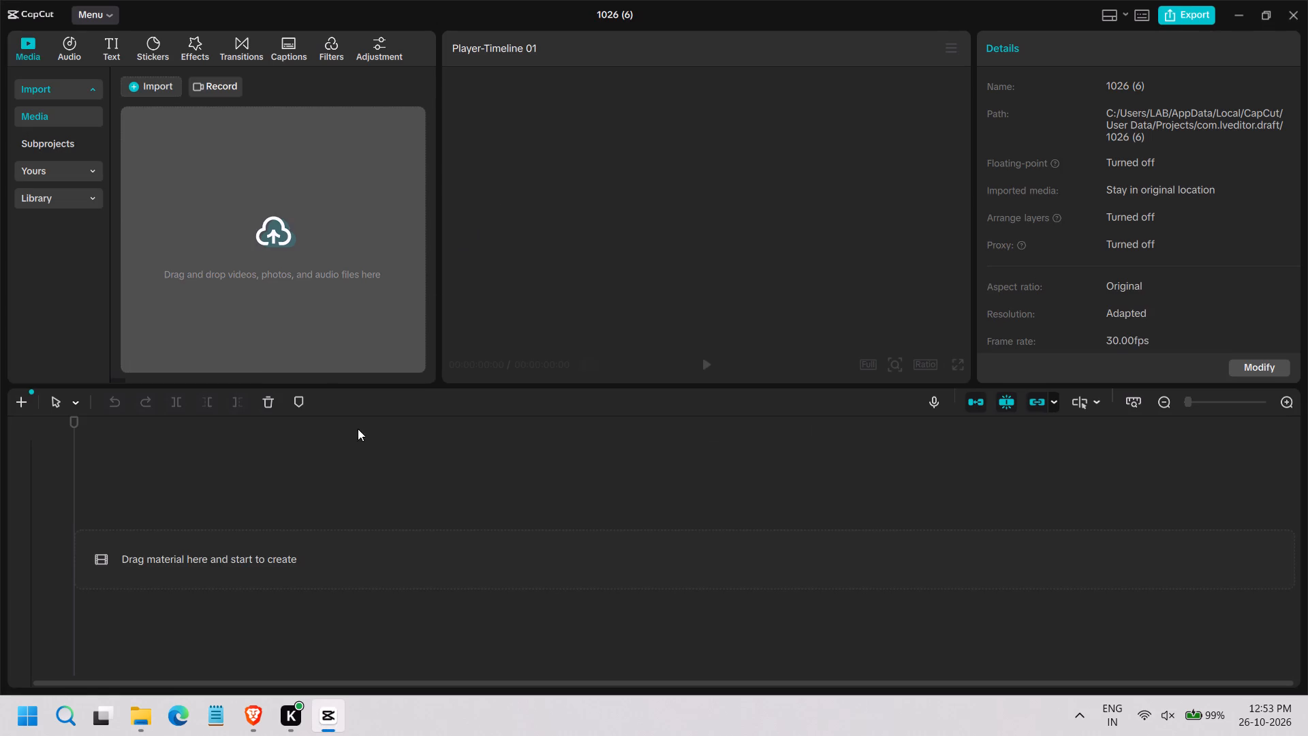
{"action": "left_click", "coordinate": [143, 722]}
{"action": "left_click", "coordinate": [219, 644]}
{"action": "left_click_drag", "start_coordinate": [687, 397], "coordinate": [253, 258]}
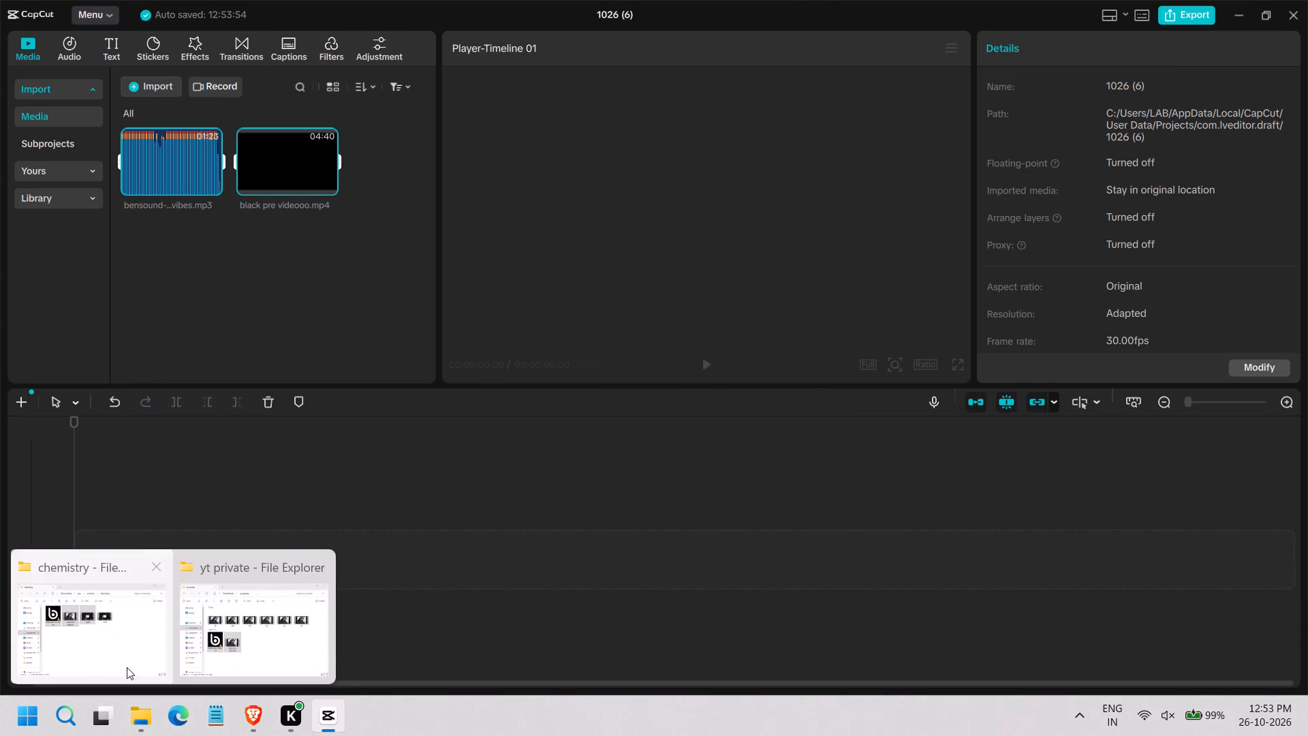
Import the che7 lecture video from the chemistry folder into the project media.
{"action": "left_click", "coordinate": [123, 661]}
{"action": "left_click", "coordinate": [854, 419]}
{"action": "left_click_drag", "start_coordinate": [928, 289], "coordinate": [253, 312]}
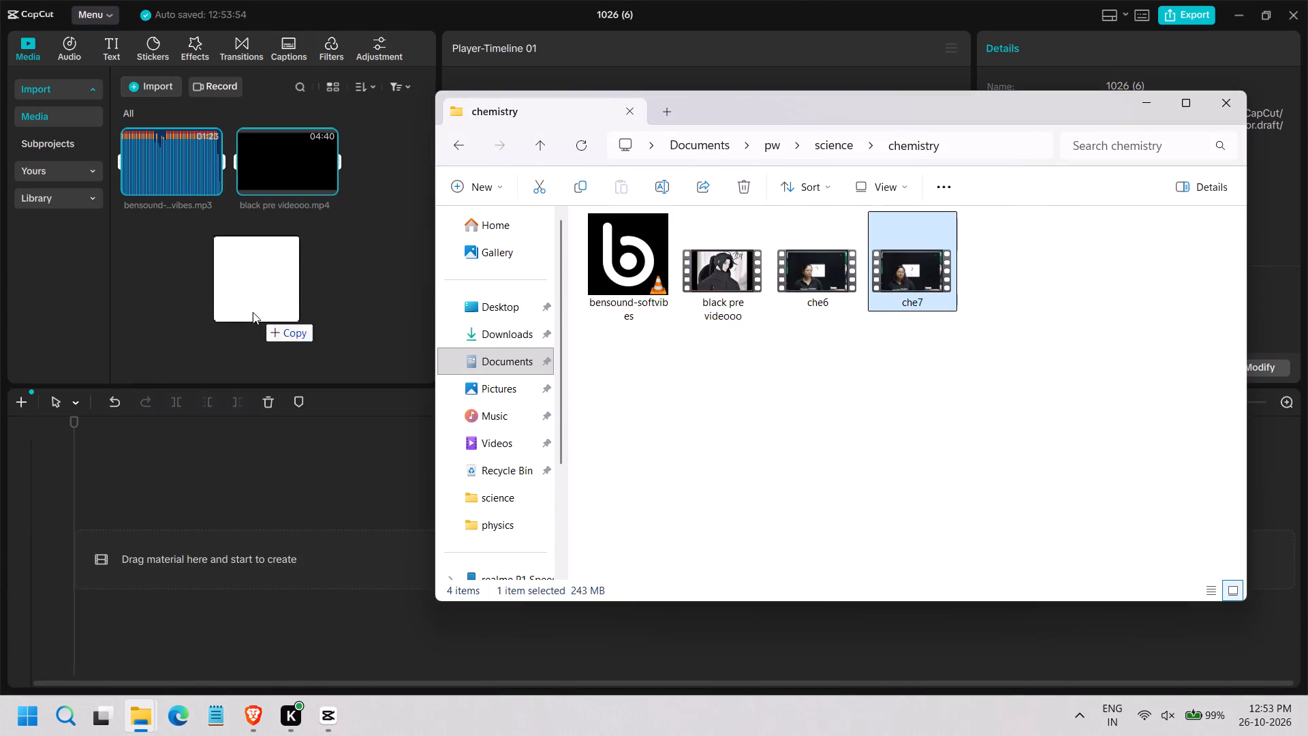
{"action": "left_click_drag", "start_coordinate": [253, 312], "coordinate": [249, 310]}
Place black pre videooo at the start of the timeline and che7 directly after it on the same track.
{"action": "left_click_drag", "start_coordinate": [264, 155], "coordinate": [181, 522]}
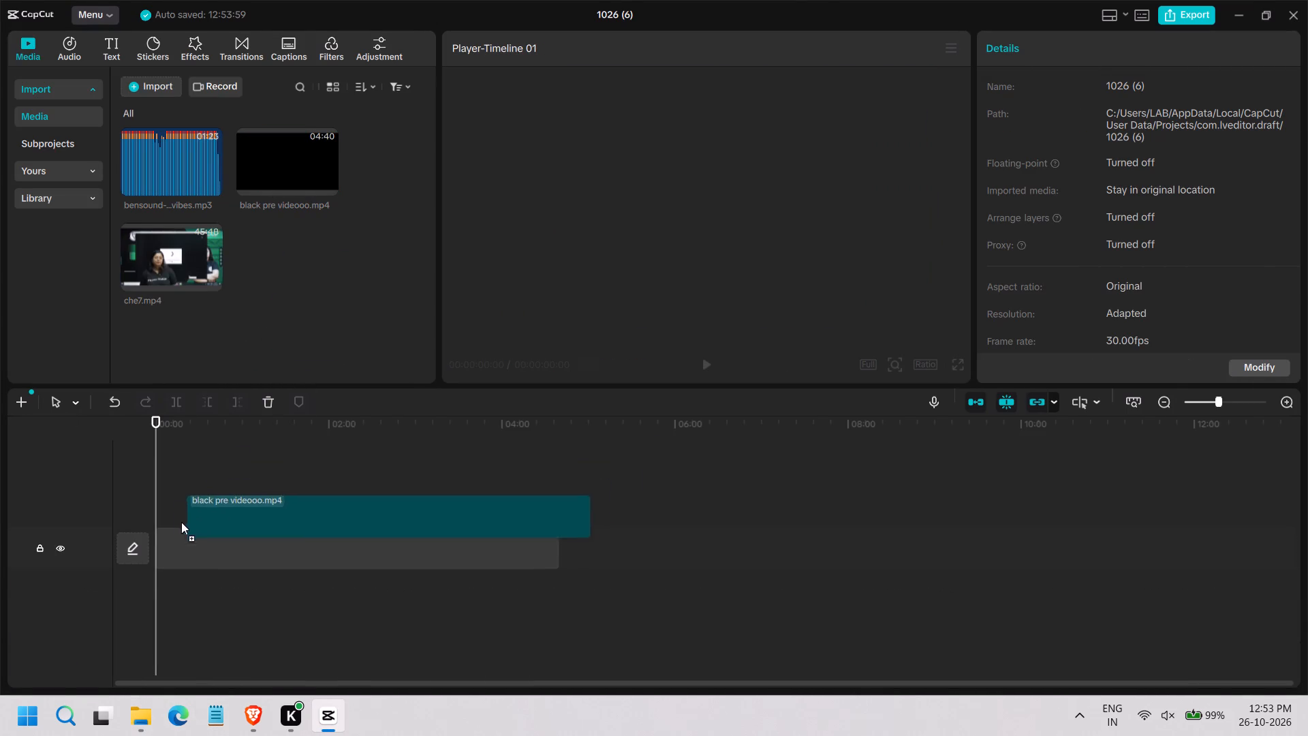
{"action": "left_click_drag", "start_coordinate": [181, 522], "coordinate": [175, 529]}
{"action": "left_click_drag", "start_coordinate": [152, 247], "coordinate": [565, 547]}
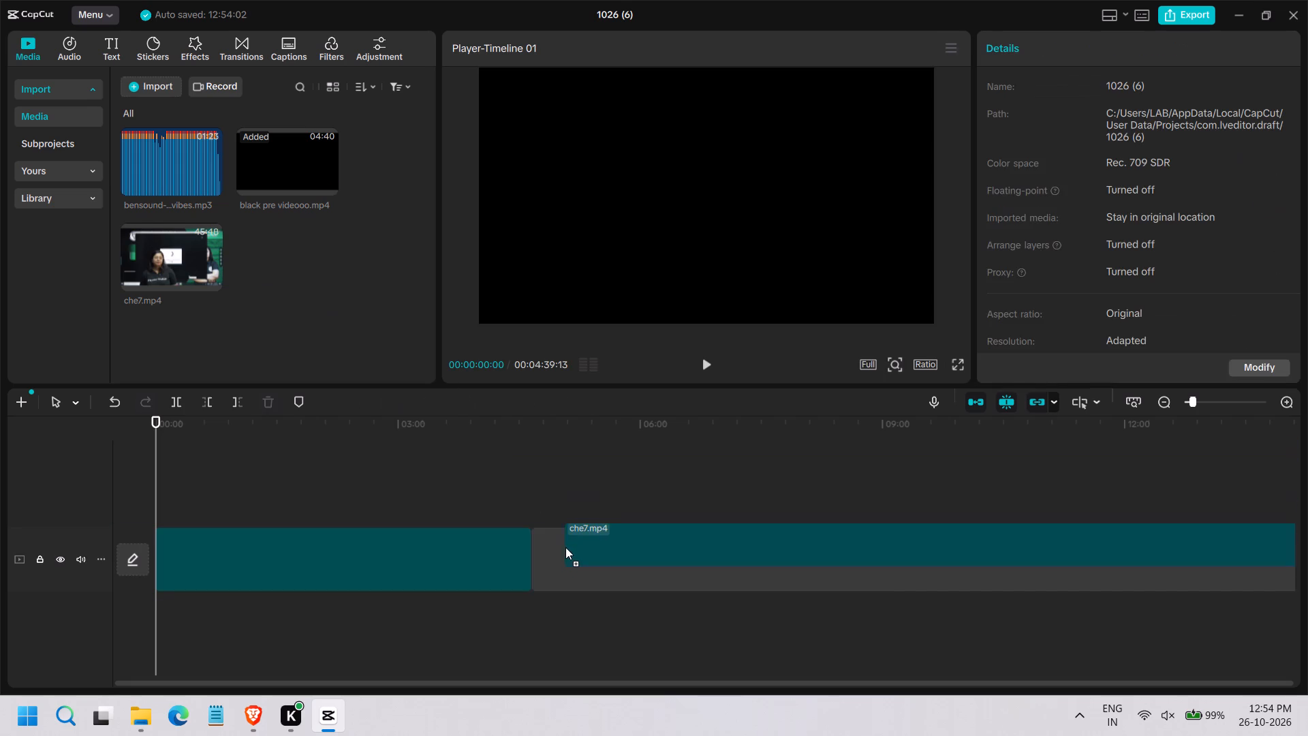
{"action": "left_click_drag", "start_coordinate": [565, 547], "coordinate": [565, 555]}
Set the che7 clip's playback speed to 1.86x.
{"action": "left_click", "coordinate": [1101, 48]}
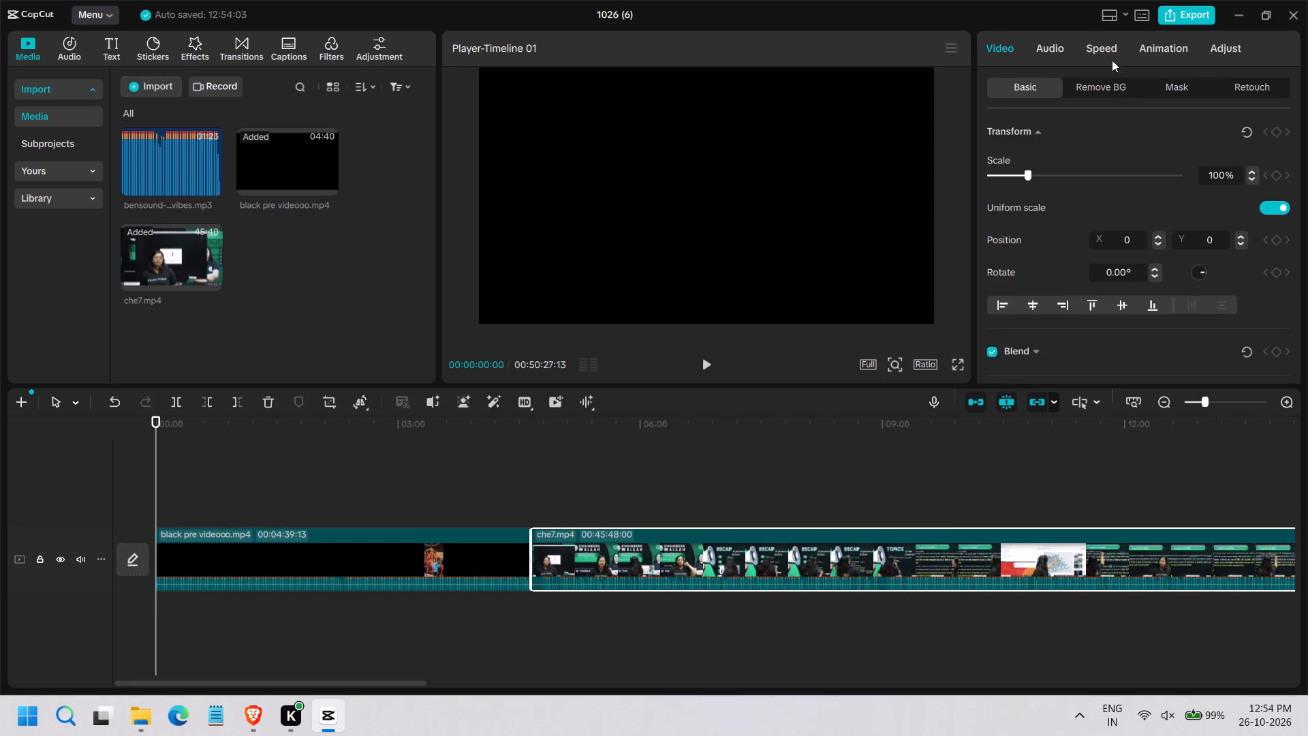
{"action": "left_click", "coordinate": [1067, 153]}
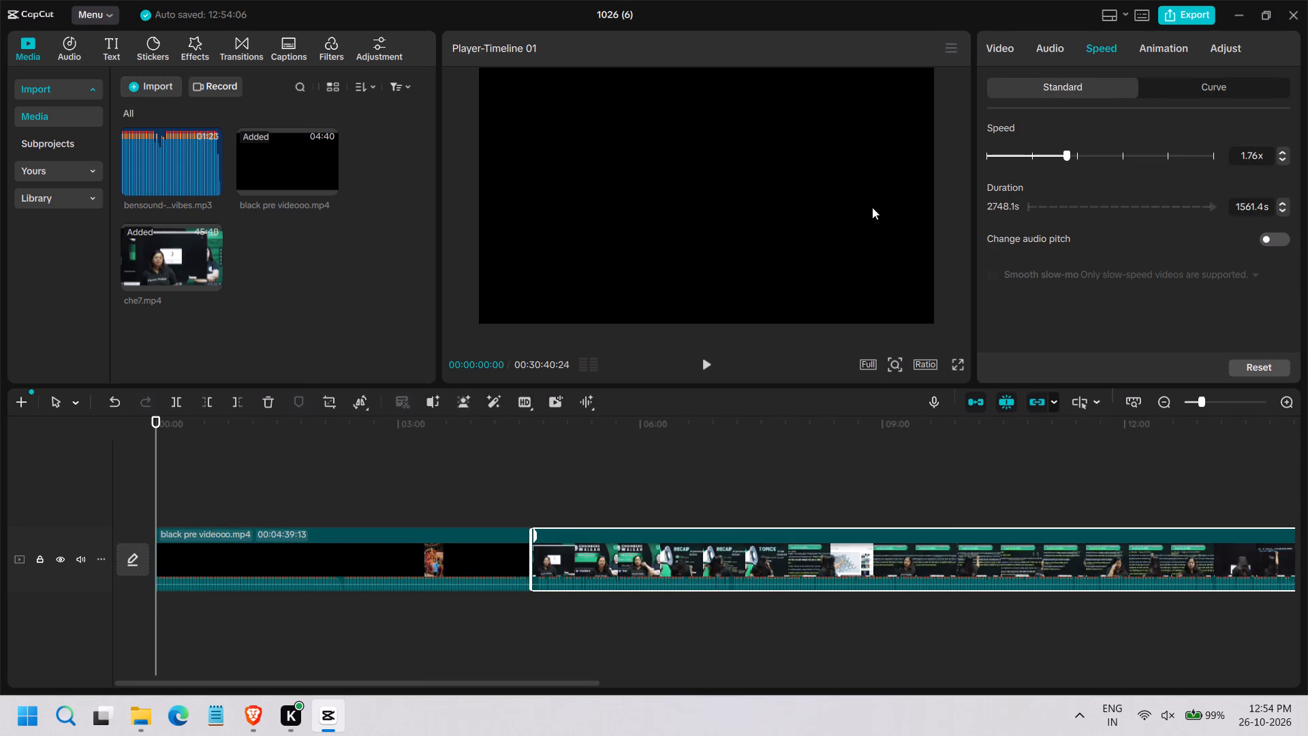
{"action": "left_click", "coordinate": [1284, 151]}
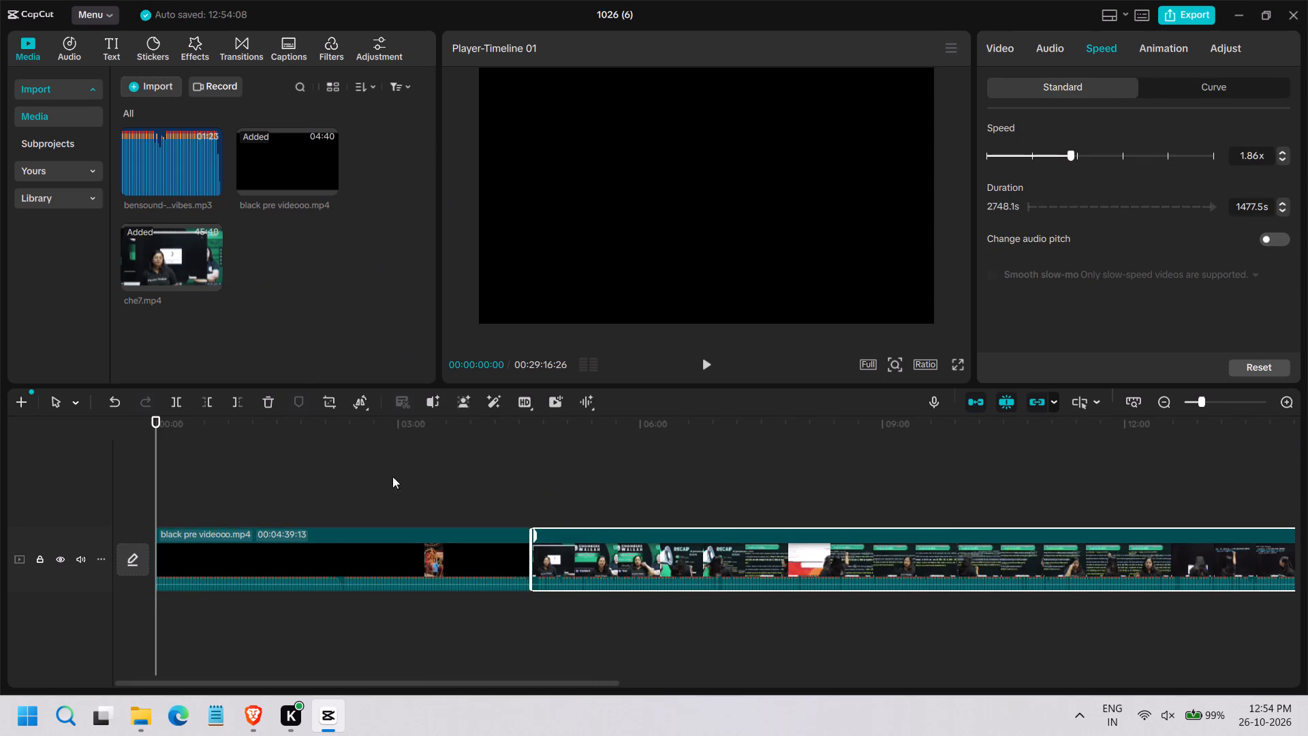
Place bensound-softvibes on an audio track beneath the end of the che7 clip, starting at about 00:29:12.
{"action": "left_click_drag", "start_coordinate": [158, 425], "coordinate": [1307, 542]}
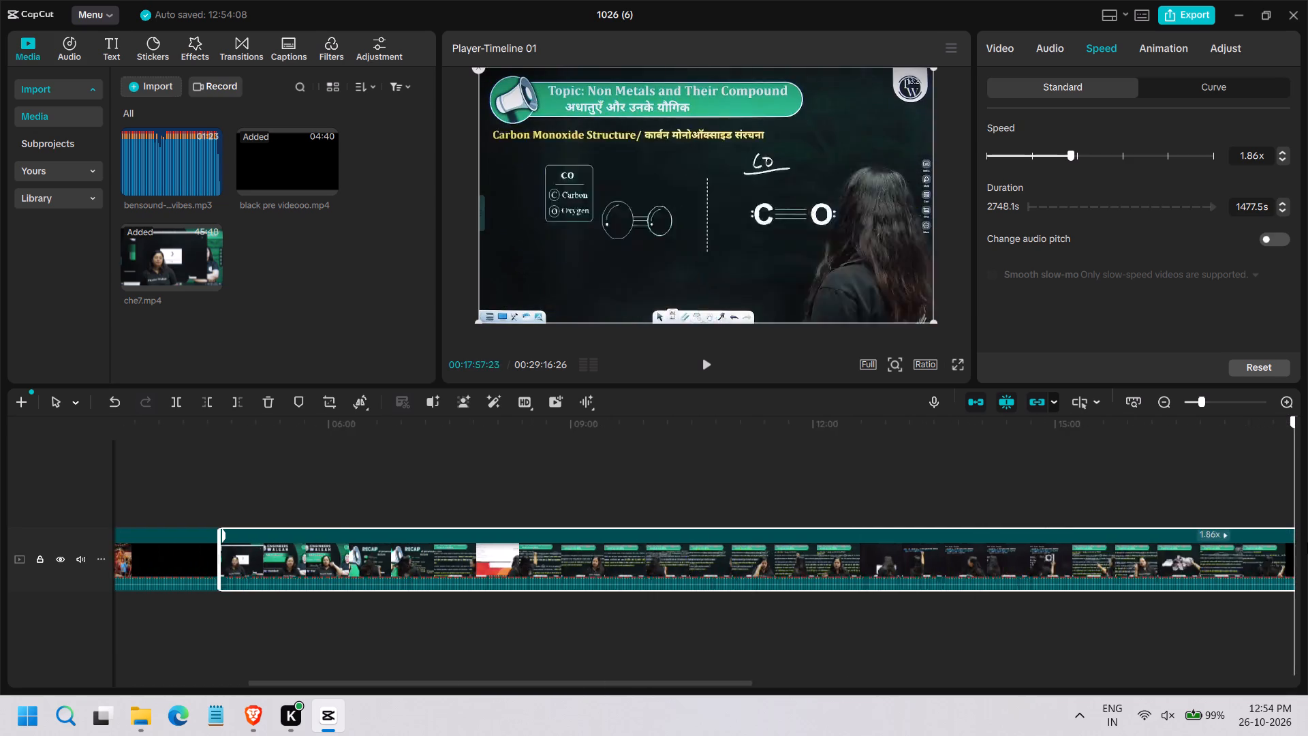
{"action": "left_click_drag", "start_coordinate": [1307, 542], "coordinate": [1297, 545]}
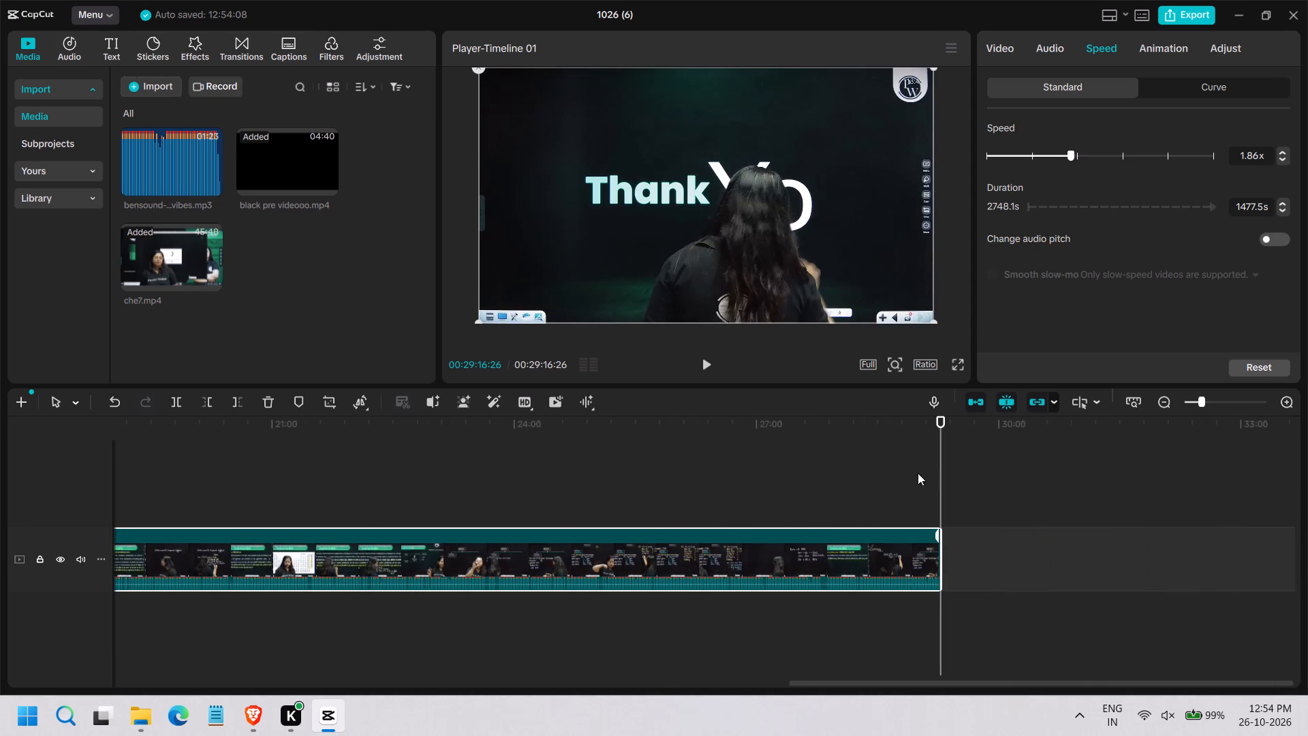
{"action": "left_click_drag", "start_coordinate": [943, 429], "coordinate": [934, 433]}
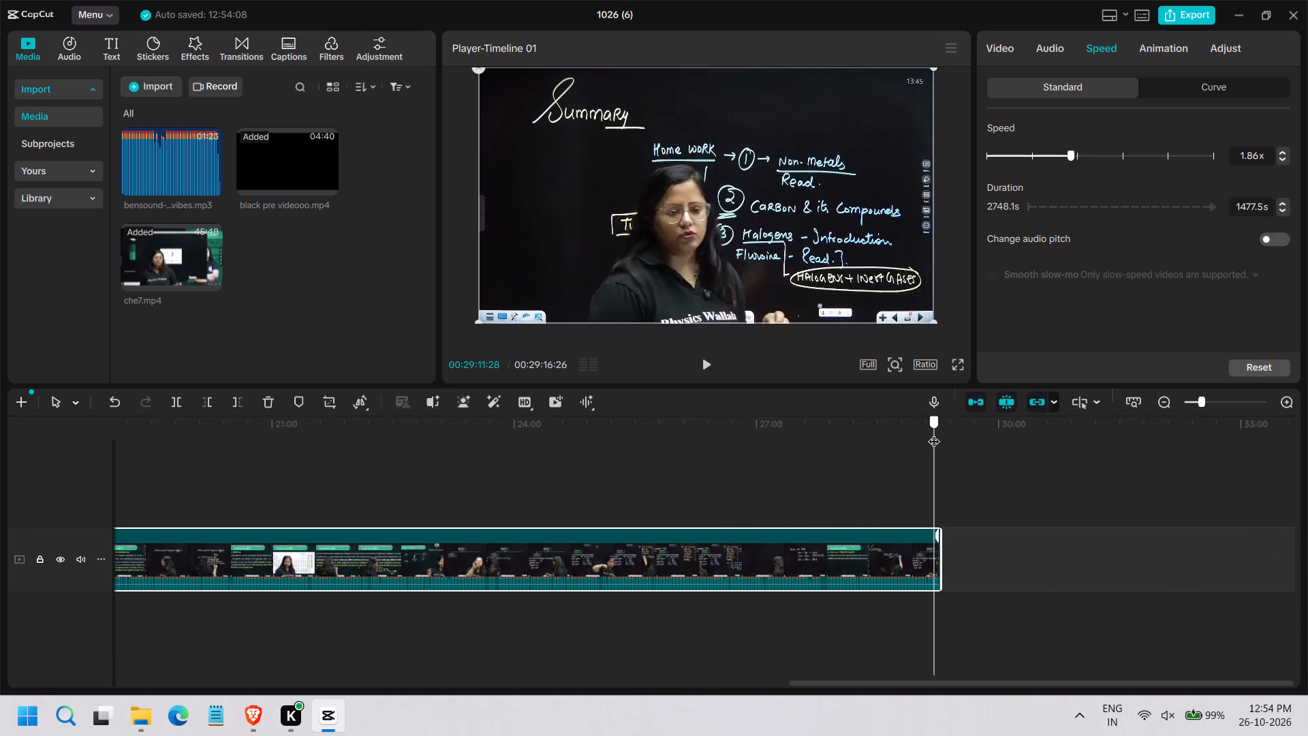
{"action": "left_click_drag", "start_coordinate": [934, 433], "coordinate": [935, 435]}
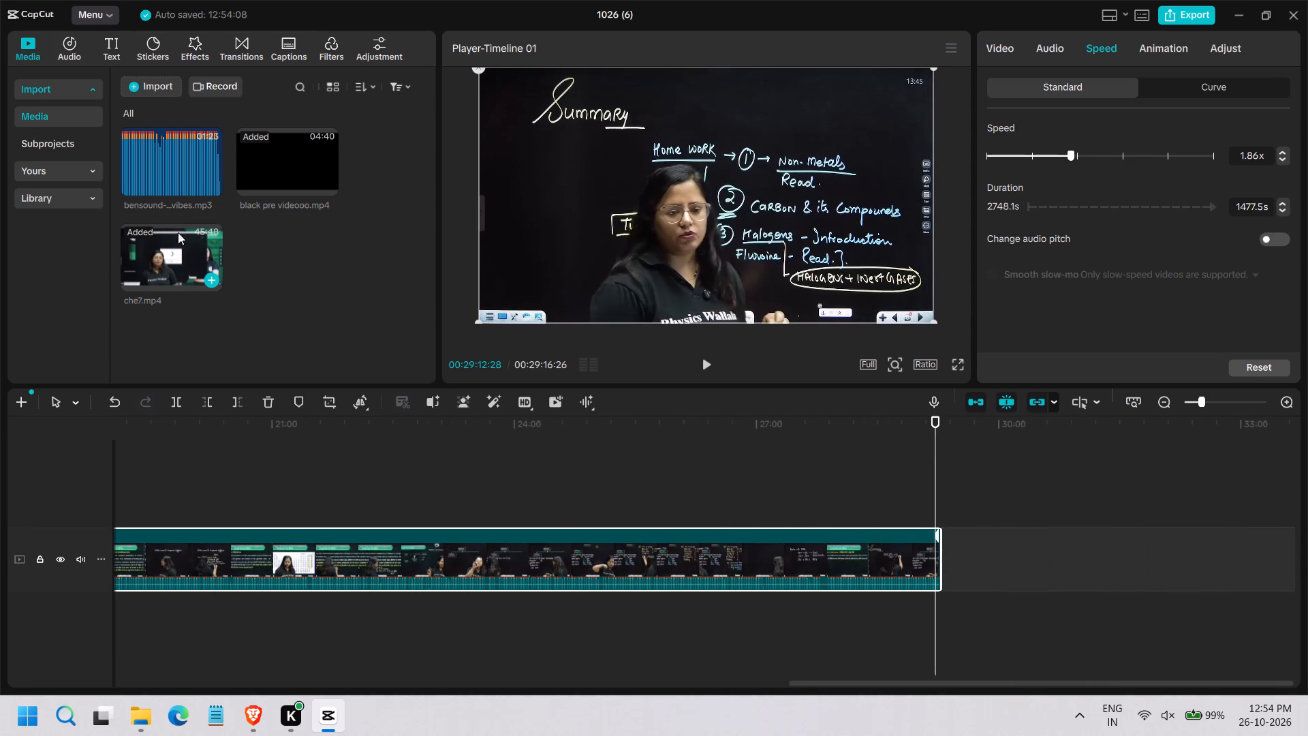
{"action": "left_click_drag", "start_coordinate": [199, 168], "coordinate": [938, 609]}
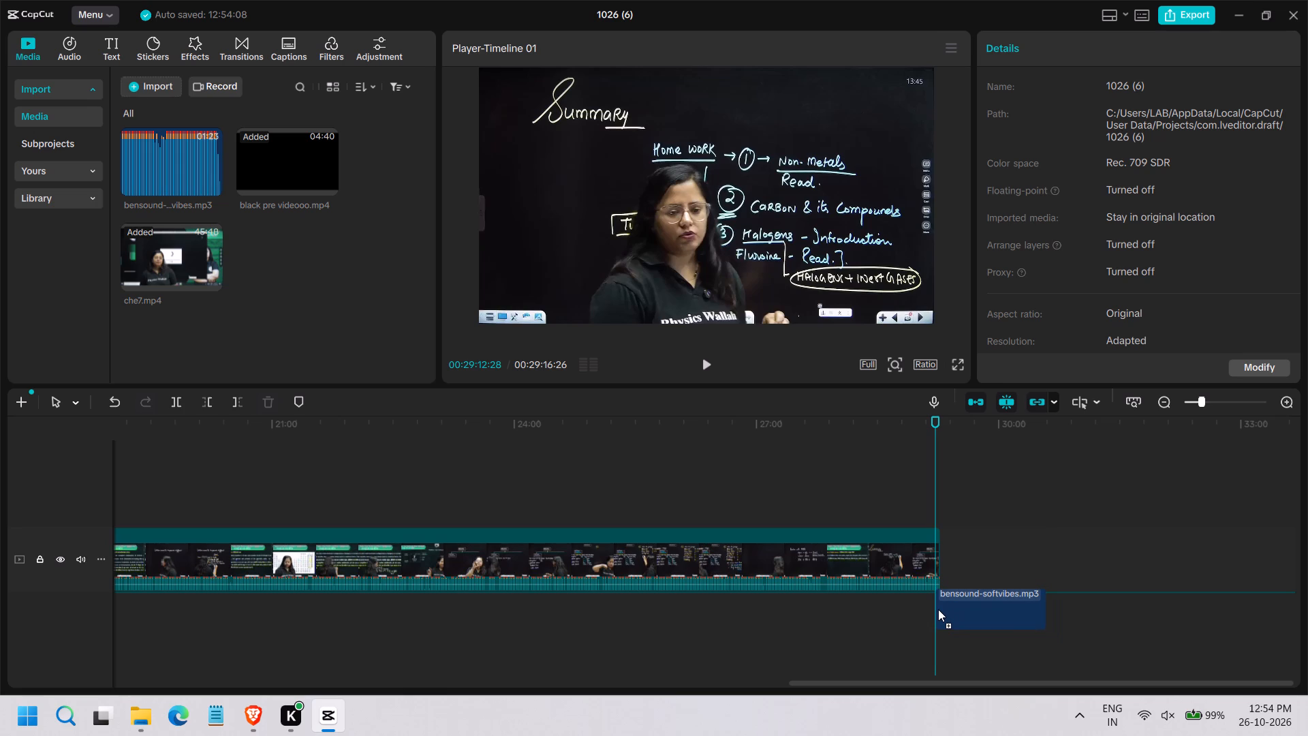
{"action": "left_click_drag", "start_coordinate": [938, 609], "coordinate": [938, 612]}
Add black pre videooo directly after the che7 clip on the main video track.
{"action": "left_click_drag", "start_coordinate": [268, 157], "coordinate": [479, 226]}
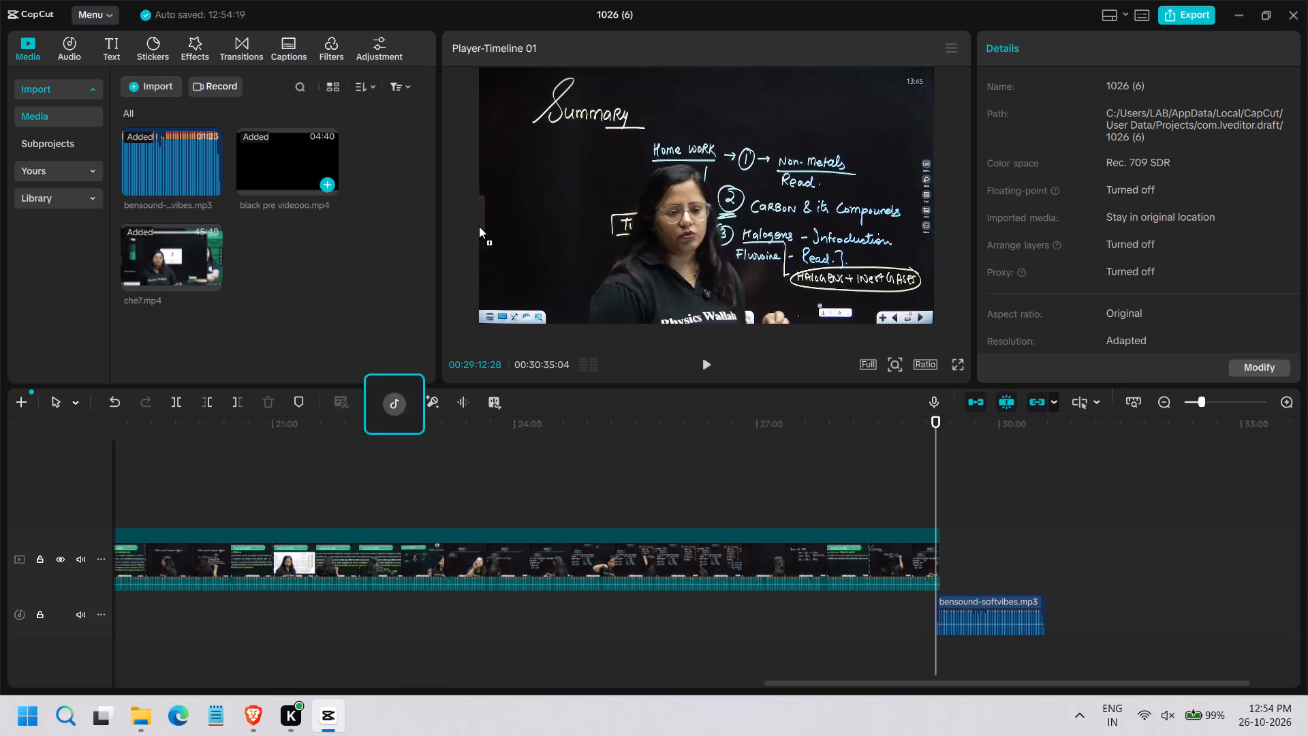
{"action": "left_click_drag", "start_coordinate": [479, 226], "coordinate": [942, 557]}
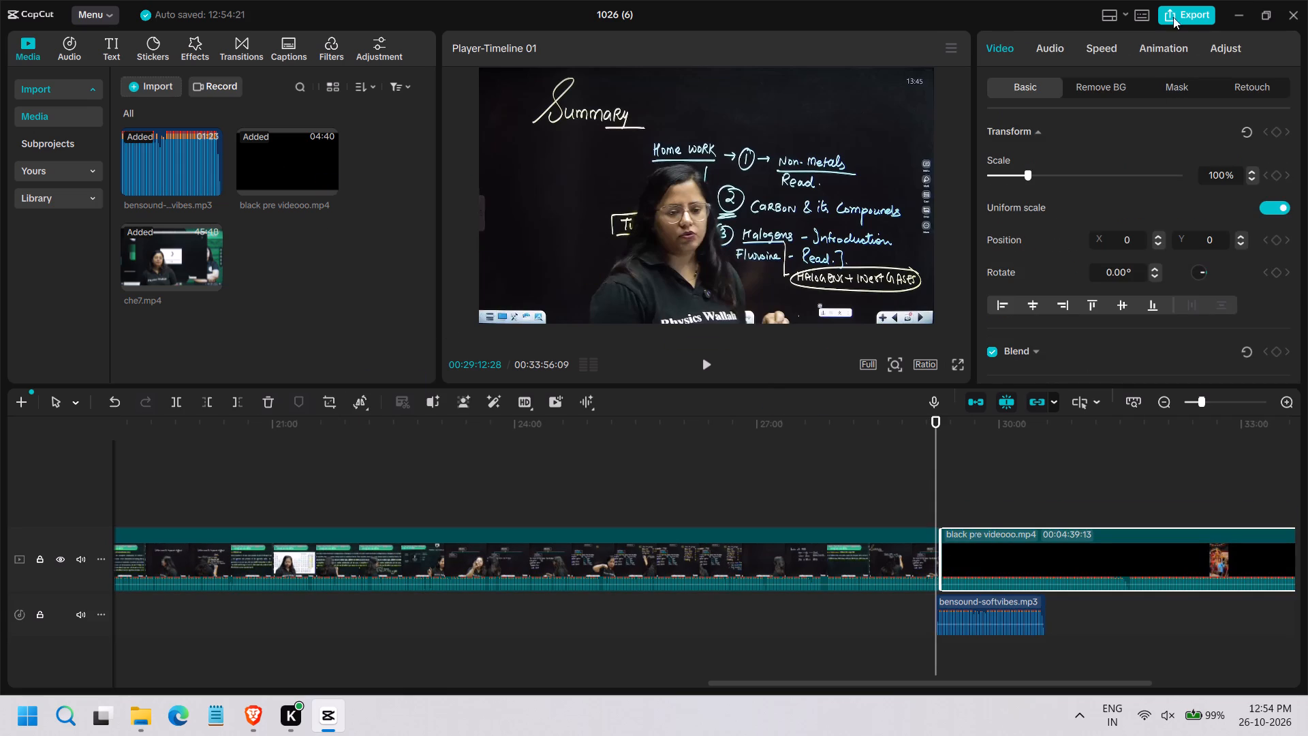
Export the che7 video under the name C7.
{"action": "left_click", "coordinate": [1167, 19]}
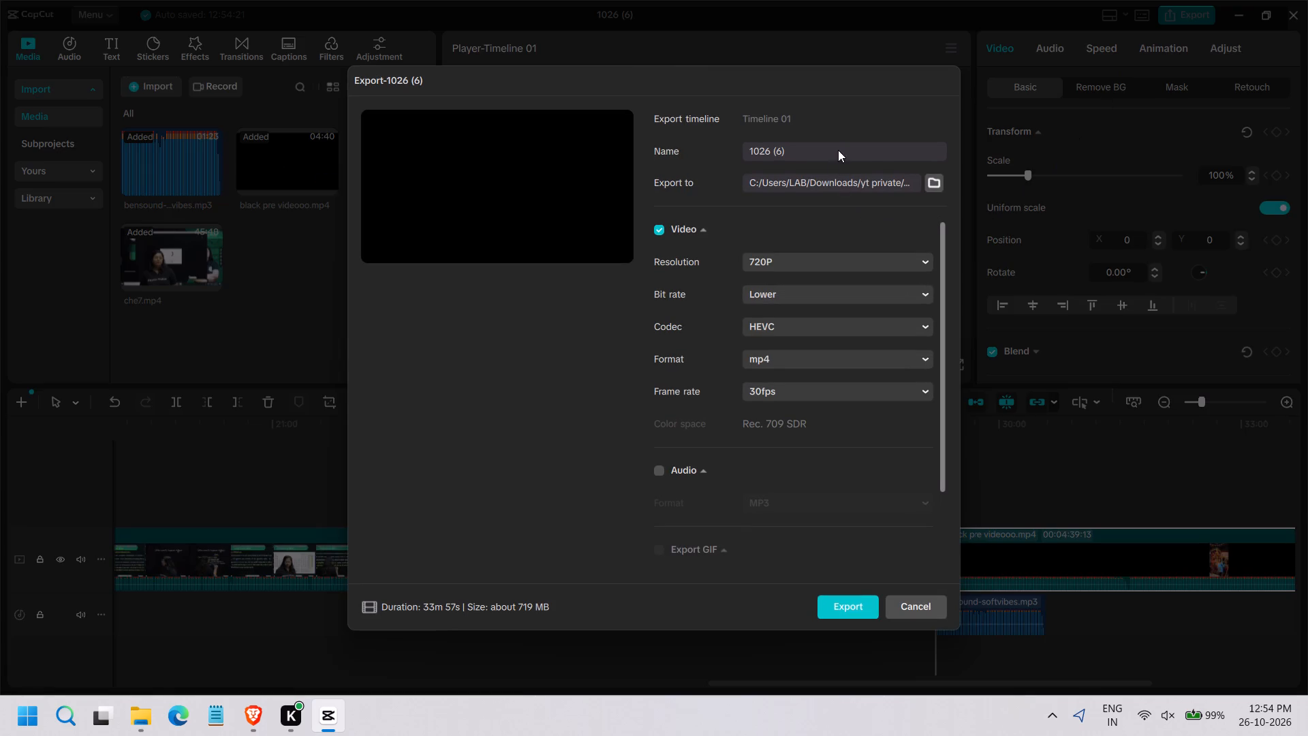
{"action": "left_click_drag", "start_coordinate": [838, 150], "coordinate": [709, 147]}
{"action": "type", "text": "c&"}
{"action": "key", "text": "BackSpace"}
{"action": "key", "text": "BackSpace"}
{"action": "key", "text": "BackSpace"}
{"action": "type", "text": "C7"}
{"action": "left_click", "coordinate": [846, 608]}
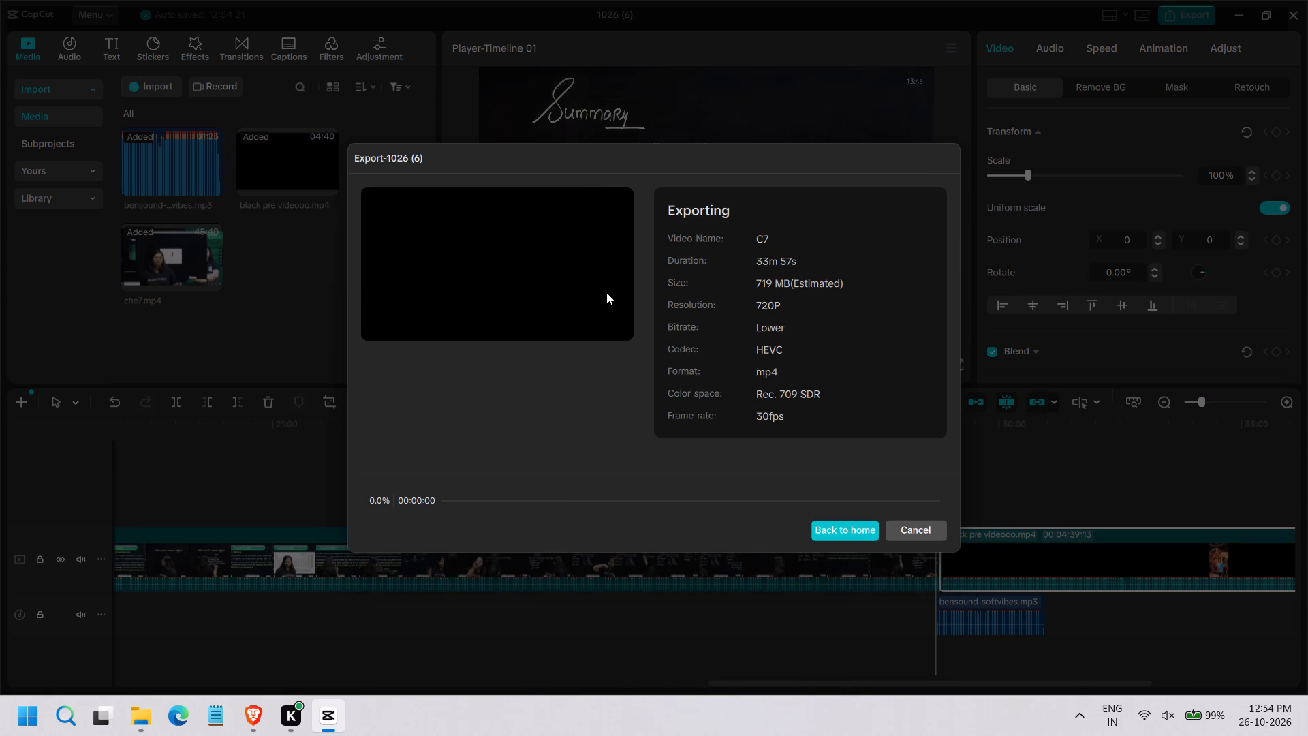